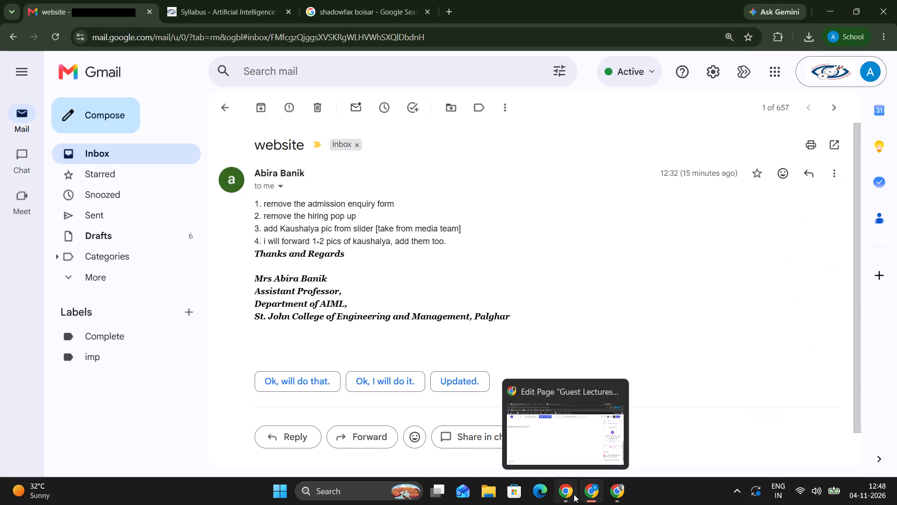
Switch to the browser window with the college's WordPress pages and load the sjcem.edu.in home page in the Media Library tab.
left_click(574, 494)
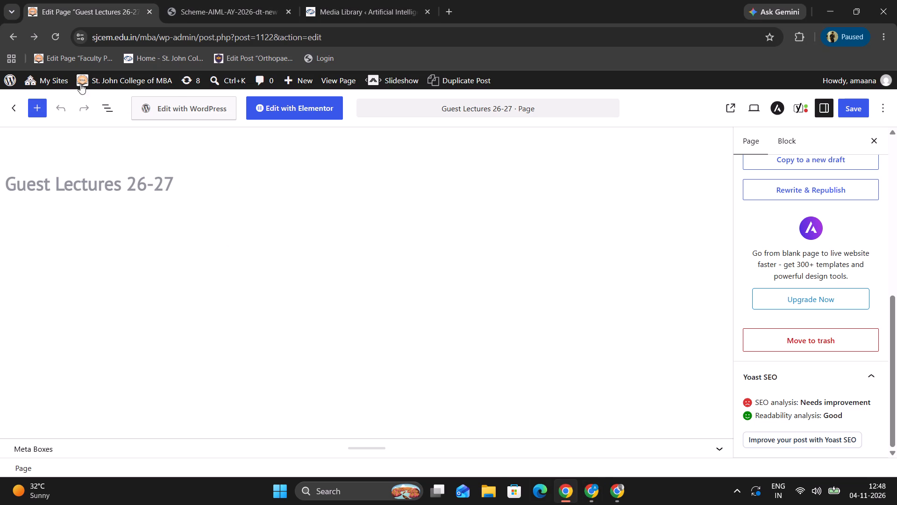
left_click(233, 11)
left_click(378, 2)
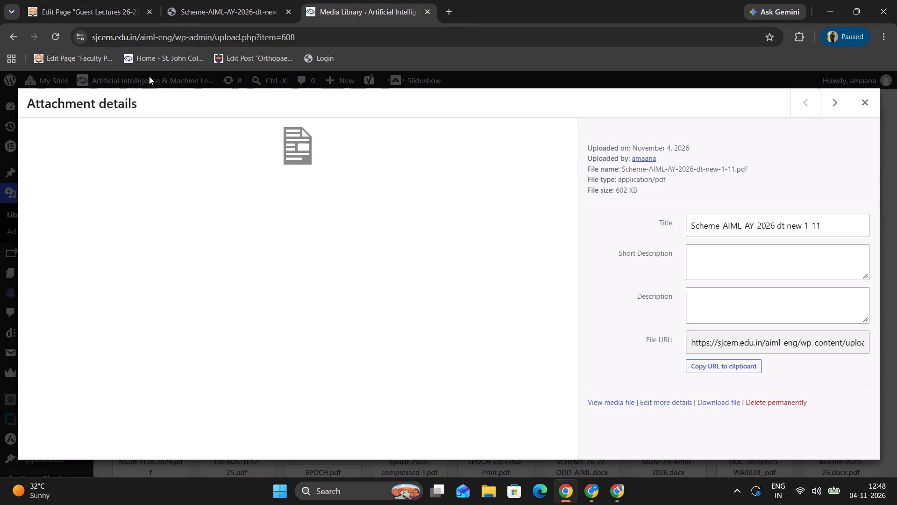
left_click_drag(306, 39, 142, 30)
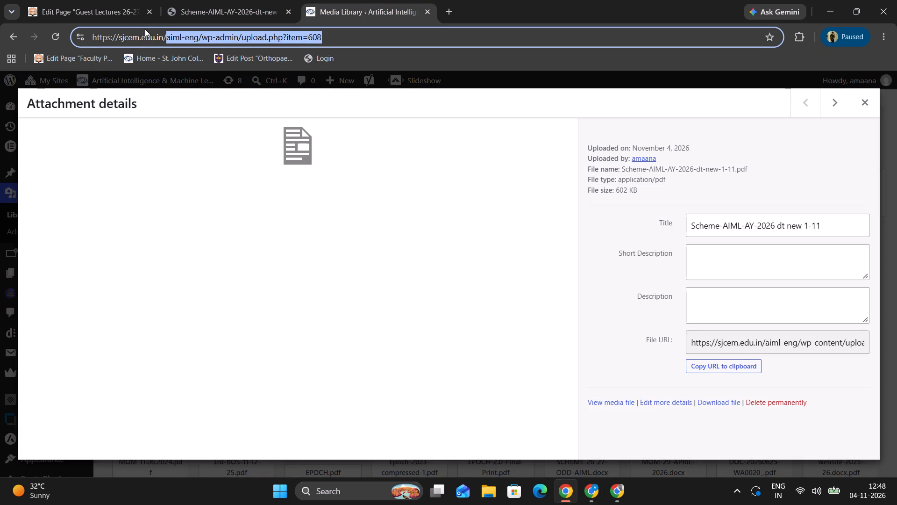
key("BackSpace")
key("Return")
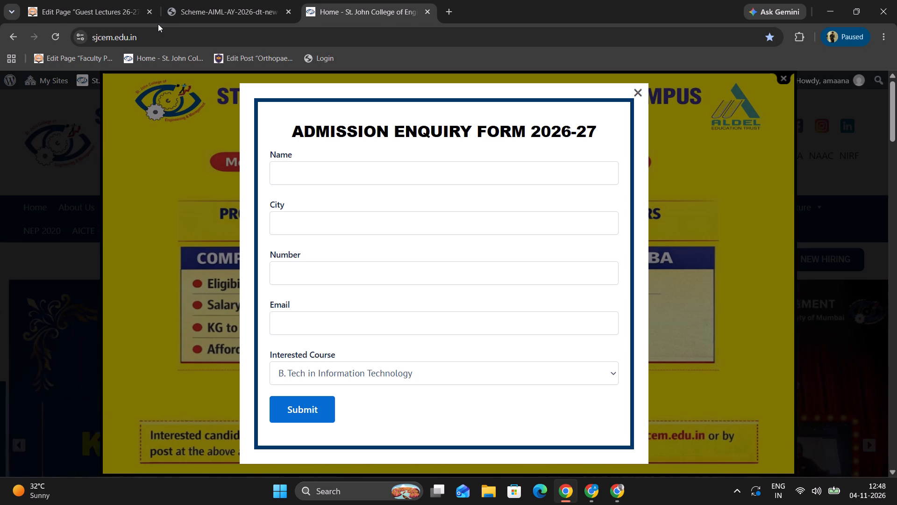
Dismiss the admission enquiry form and the advertisement overlay covering the college home page.
left_click(43, 198)
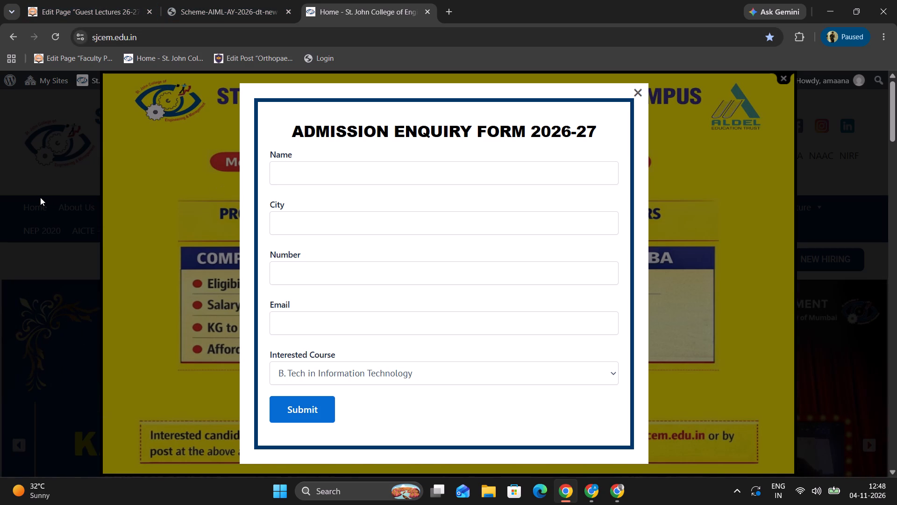
left_click(39, 197)
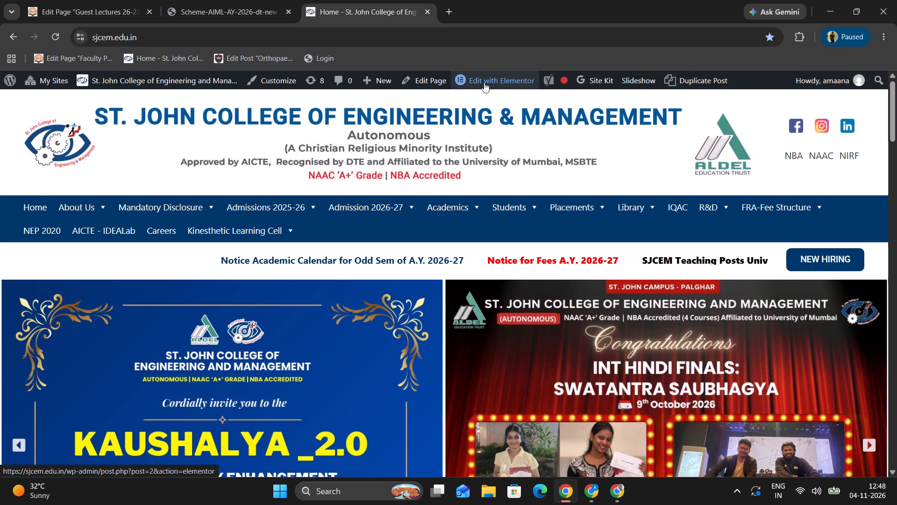
Open the college site's WordPress dashboard in a new tab and toggle the Admission Enquiry Popup Form's off/on status in WP Popups.
left_click(131, 85, "ctrl")
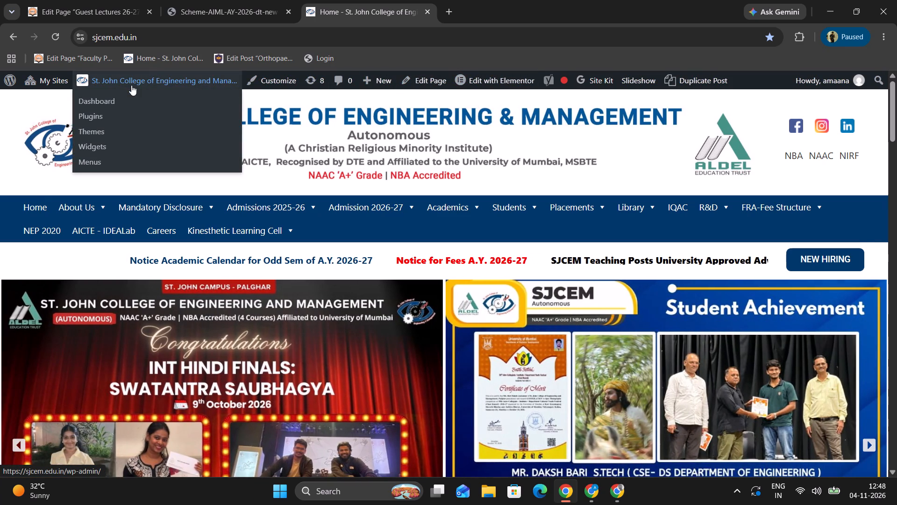
left_click(491, 0)
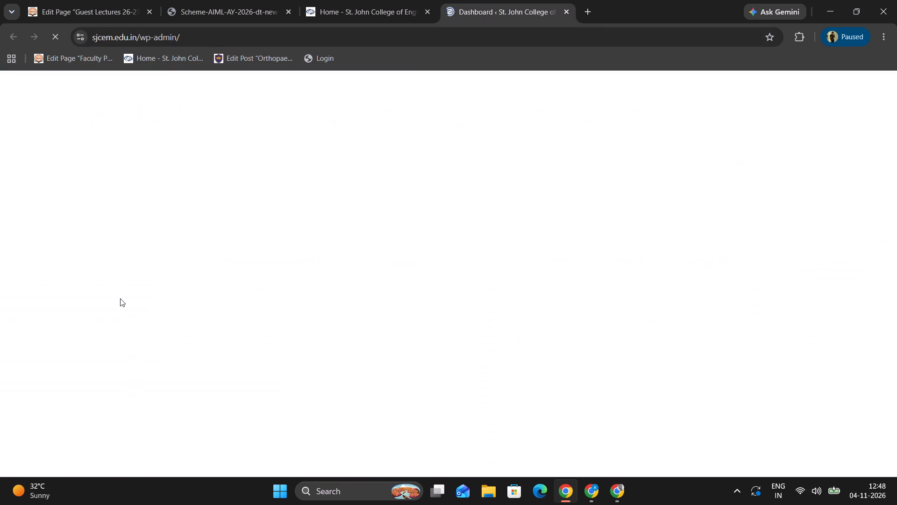
scroll(60, 341, "down", 4)
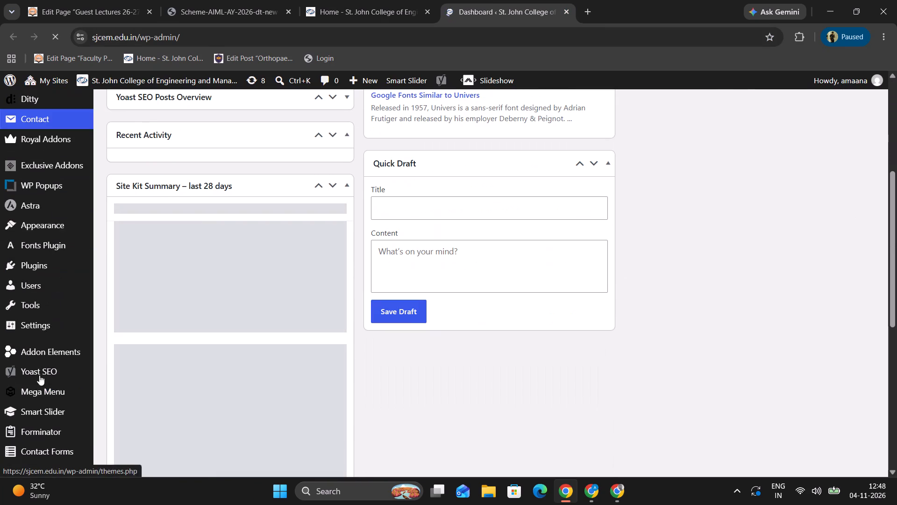
left_click(55, 189)
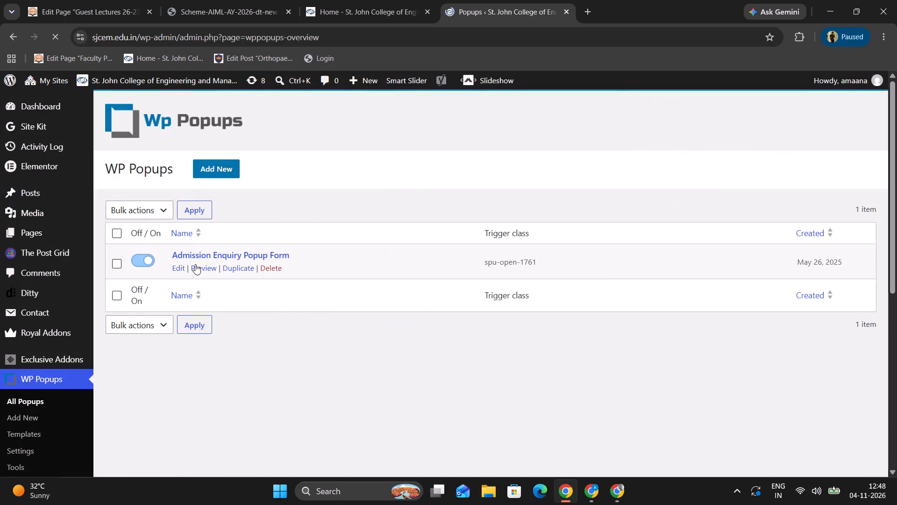
left_click(147, 262)
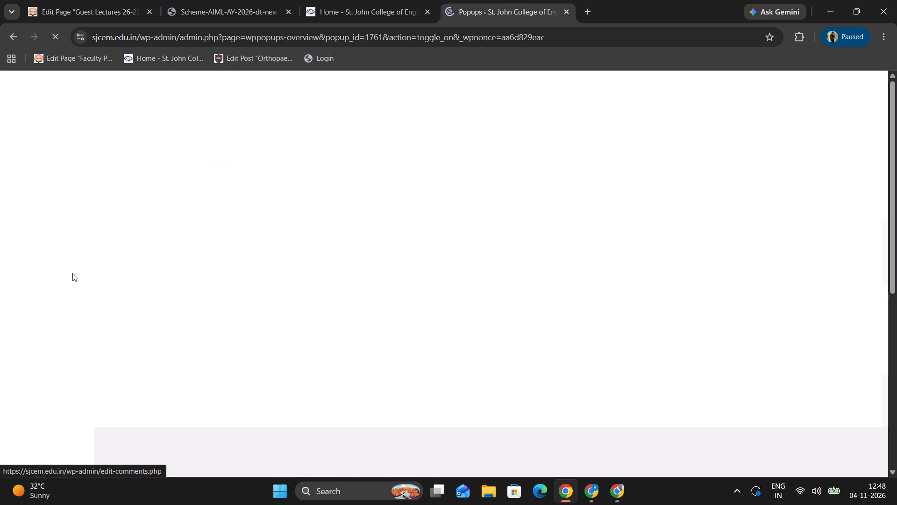
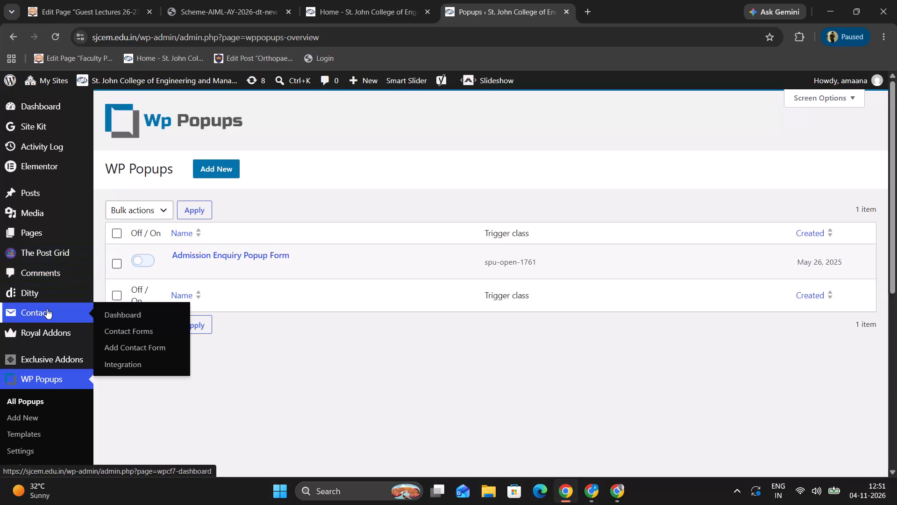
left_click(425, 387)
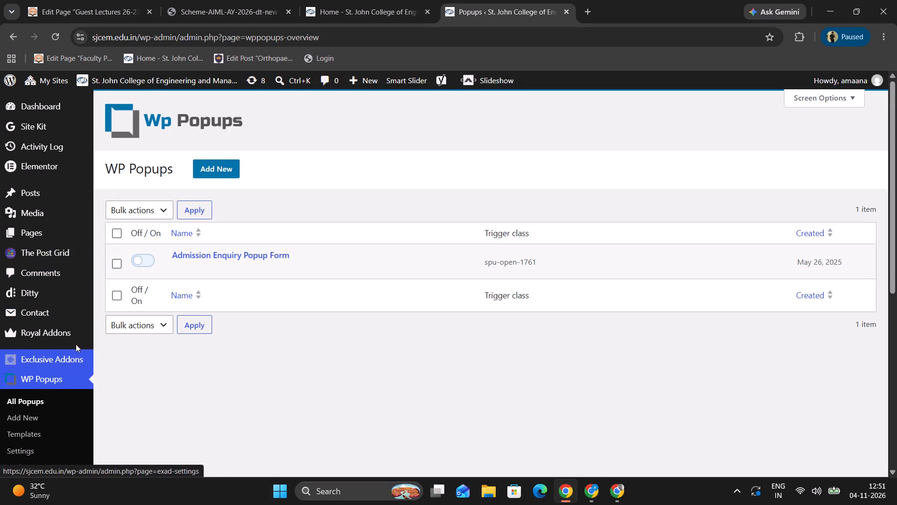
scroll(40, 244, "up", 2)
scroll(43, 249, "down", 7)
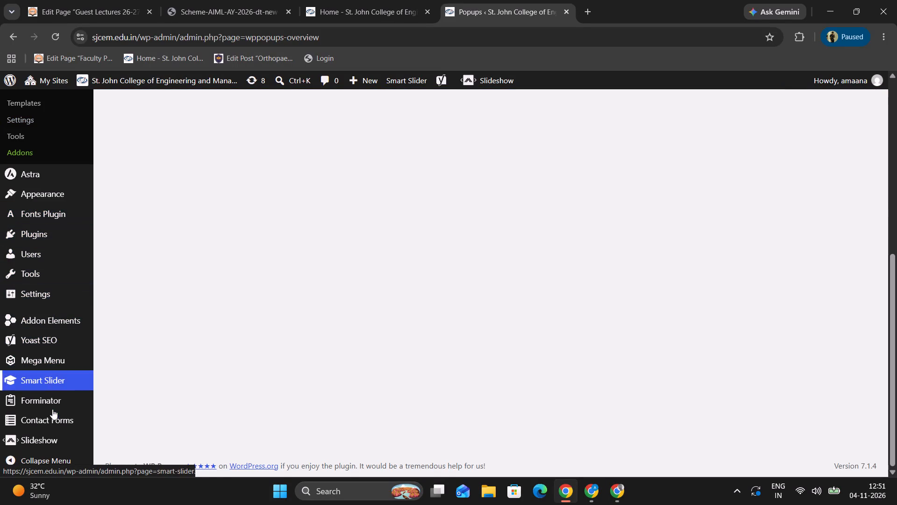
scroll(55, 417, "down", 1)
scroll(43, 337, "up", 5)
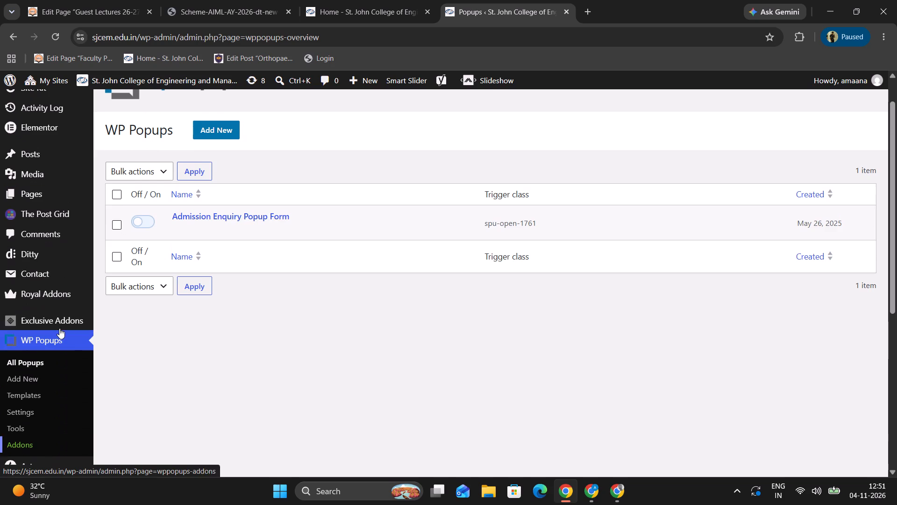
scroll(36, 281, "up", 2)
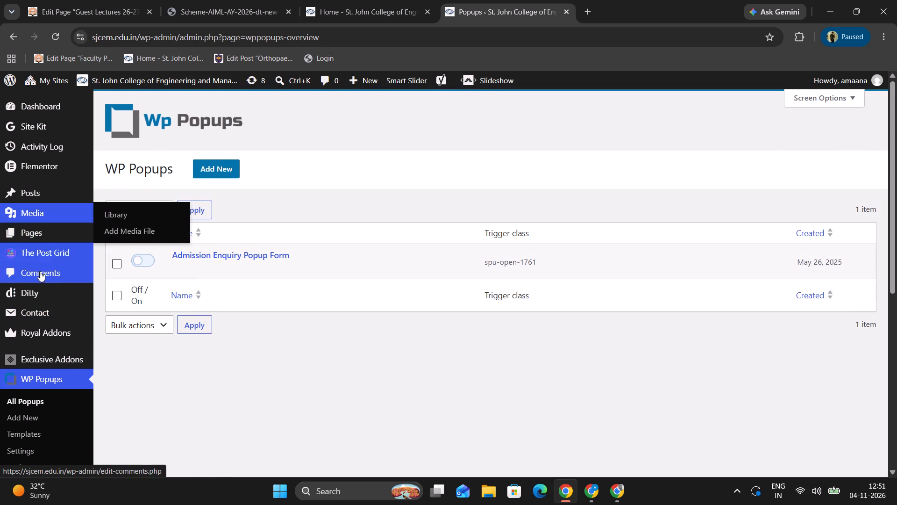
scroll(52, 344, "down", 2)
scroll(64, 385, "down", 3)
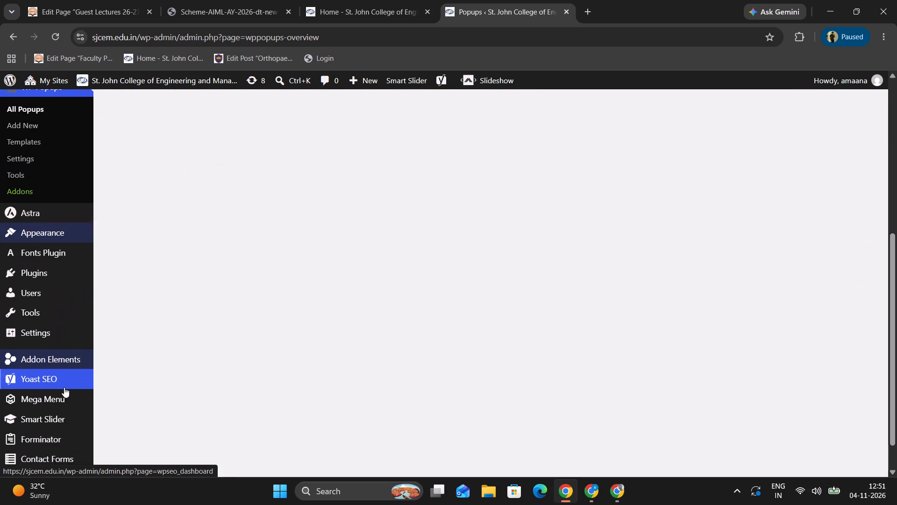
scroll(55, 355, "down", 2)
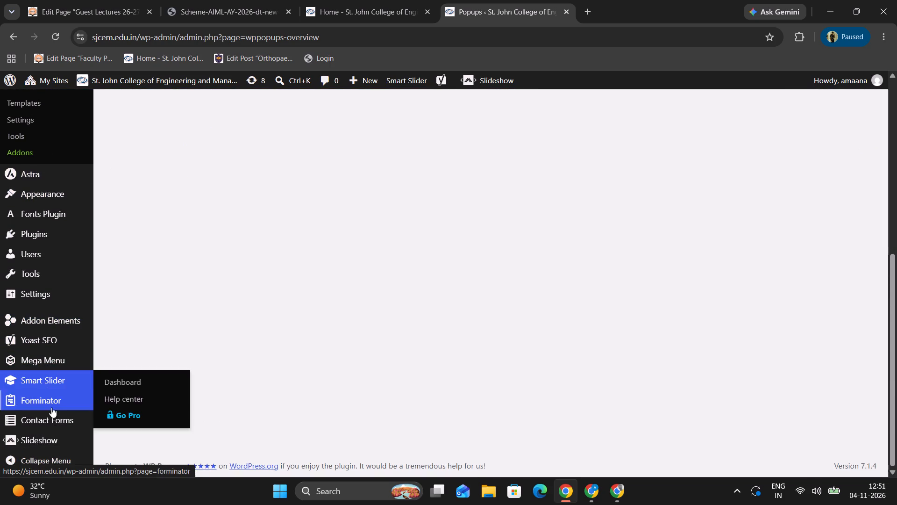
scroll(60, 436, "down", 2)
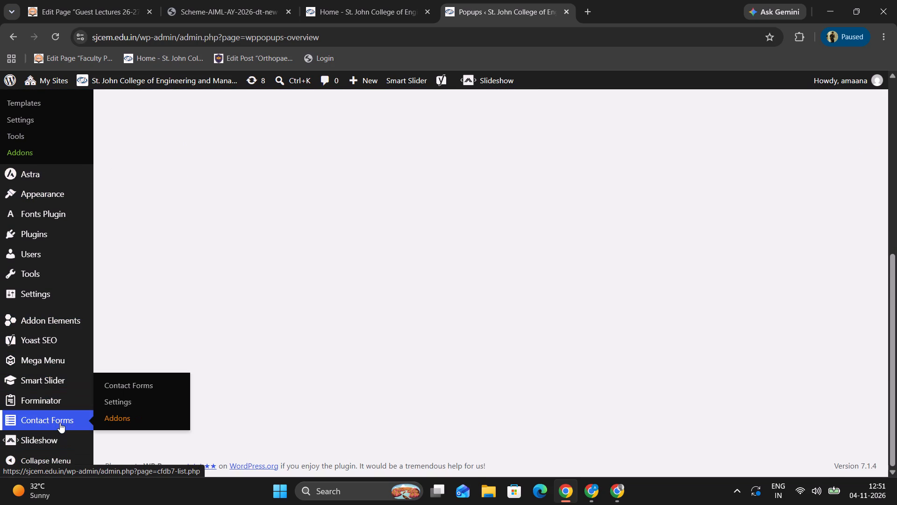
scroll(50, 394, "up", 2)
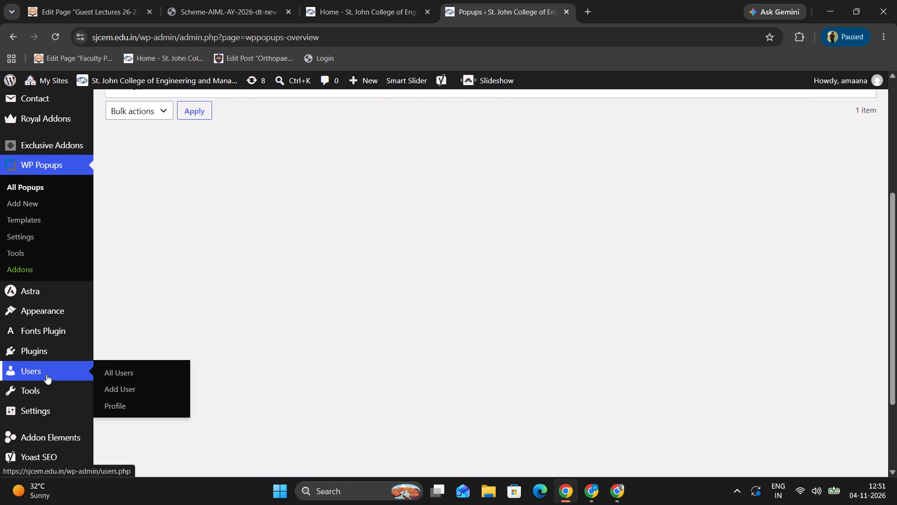
Open the installed plugins page and look through the whole plugin list for the popup-related plugins.
left_click(59, 350)
left_click(72, 360)
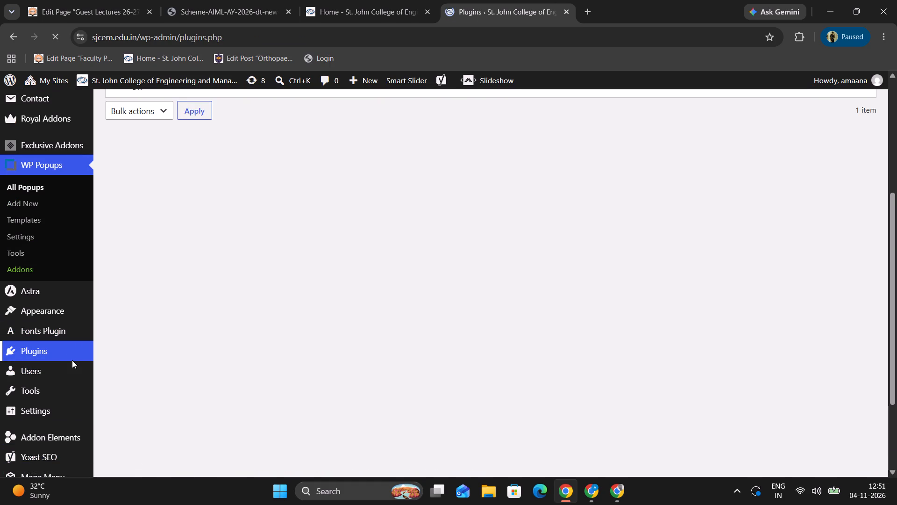
scroll(246, 375, "down", 7)
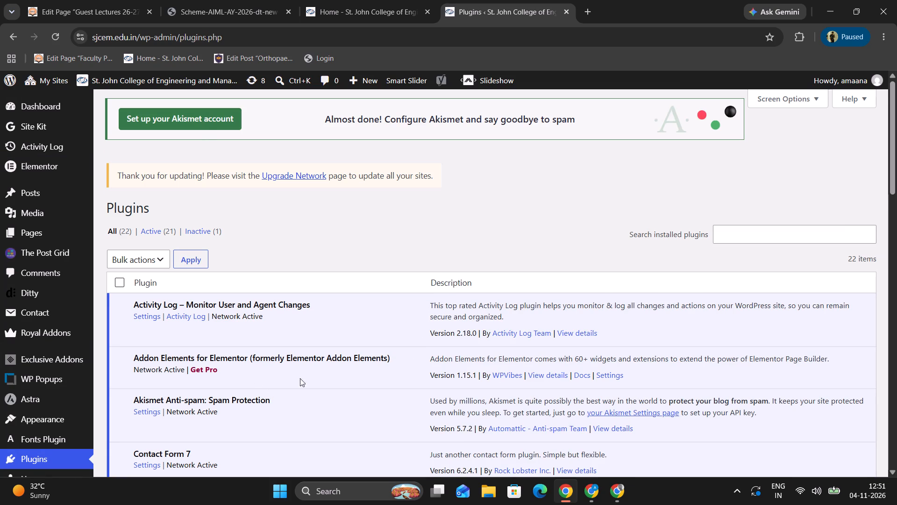
scroll(476, 376, "down", 4)
scroll(413, 379, "down", 8)
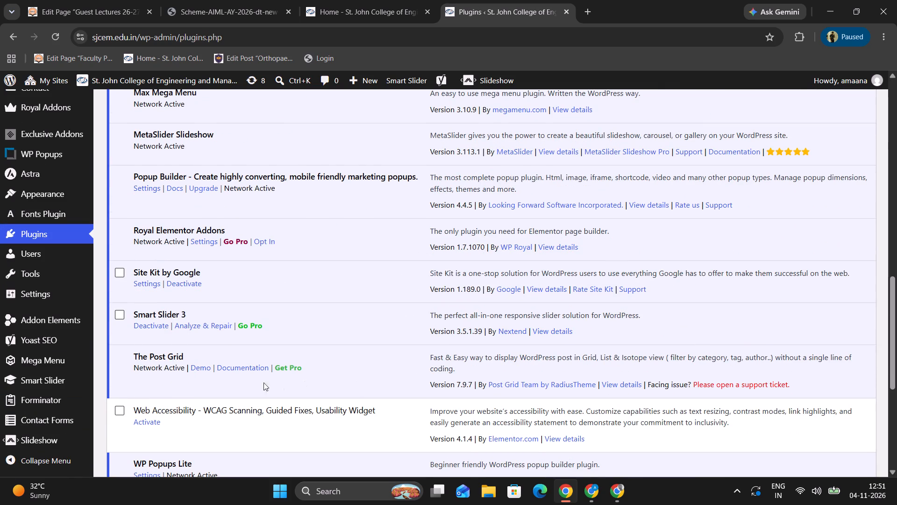
scroll(193, 391, "down", 3)
scroll(164, 396, "up", 3)
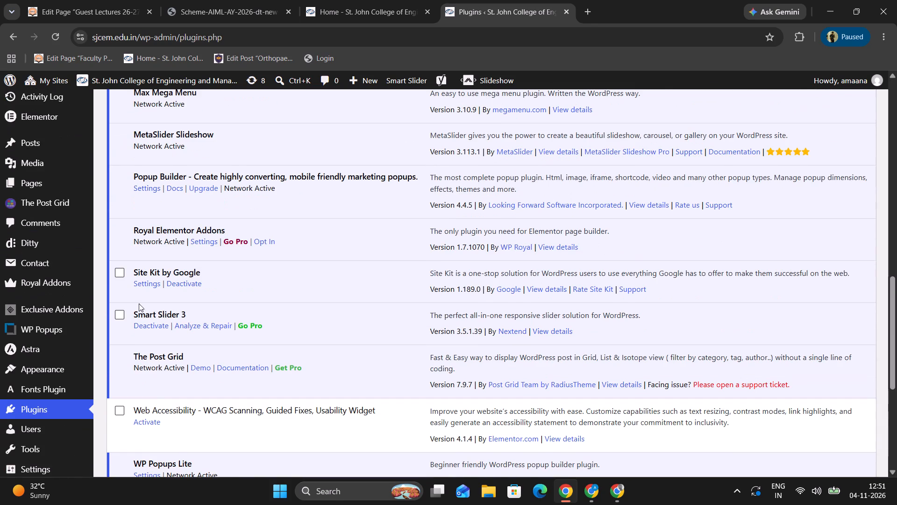
scroll(150, 337, "down", 4)
scroll(151, 354, "up", 6)
scroll(158, 230, "up", 3)
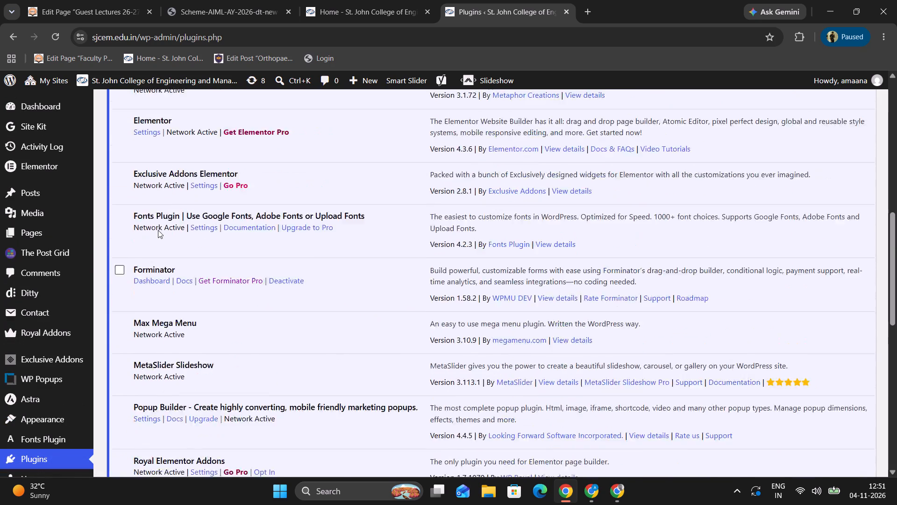
scroll(154, 236, "up", 6)
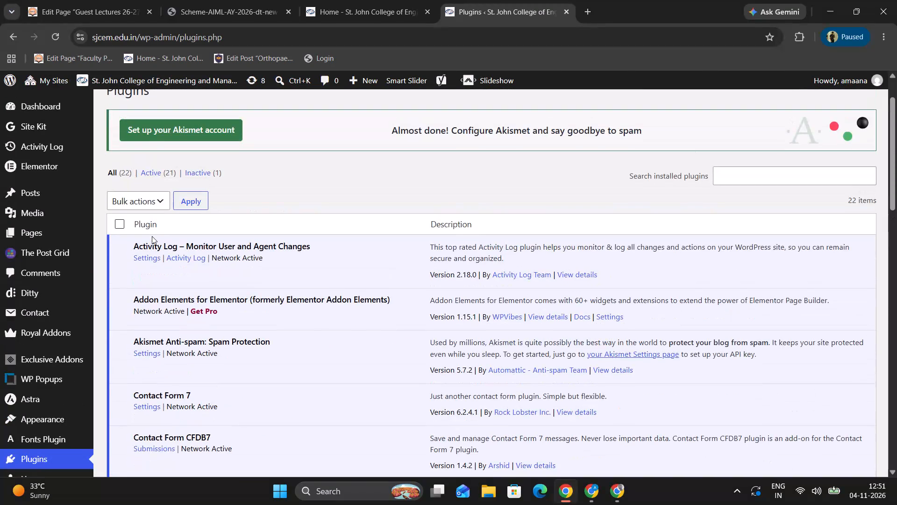
scroll(371, 265, "down", 1)
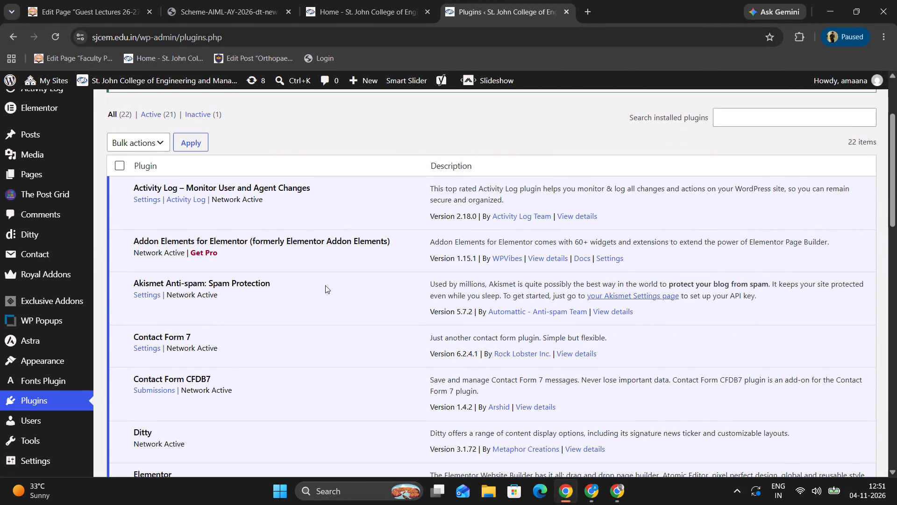
scroll(320, 288, "down", 2)
scroll(213, 286, "down", 2)
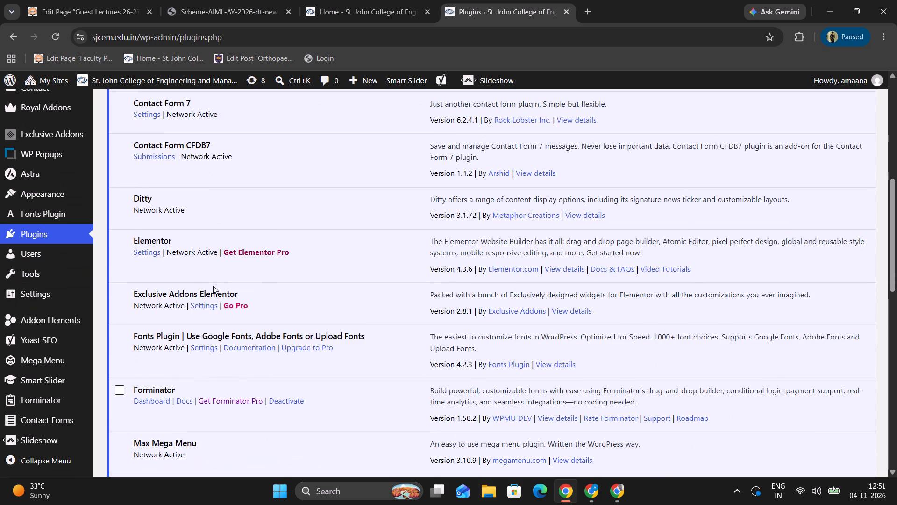
scroll(209, 287, "down", 1)
scroll(170, 357, "down", 2)
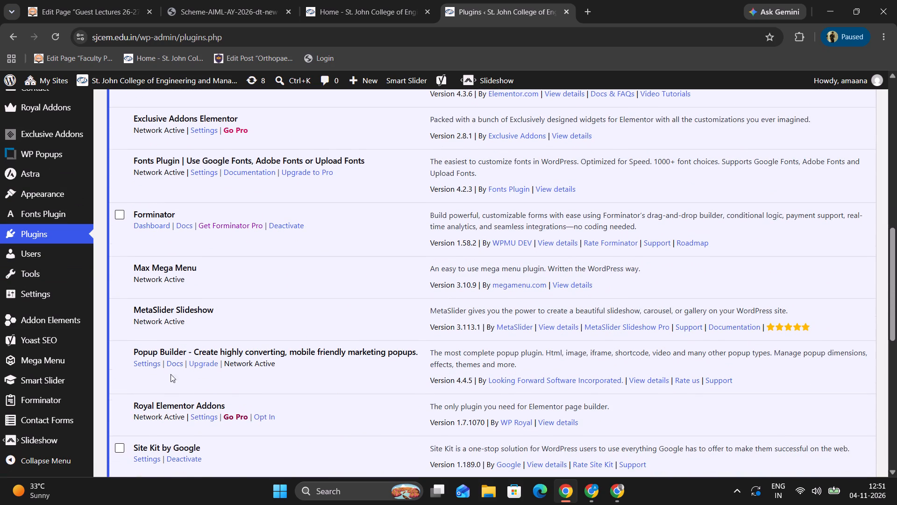
Try to open the Popup Builder plugin's settings, and close the tab it opens in.
left_click(145, 364)
scroll(292, 319, "down", 4)
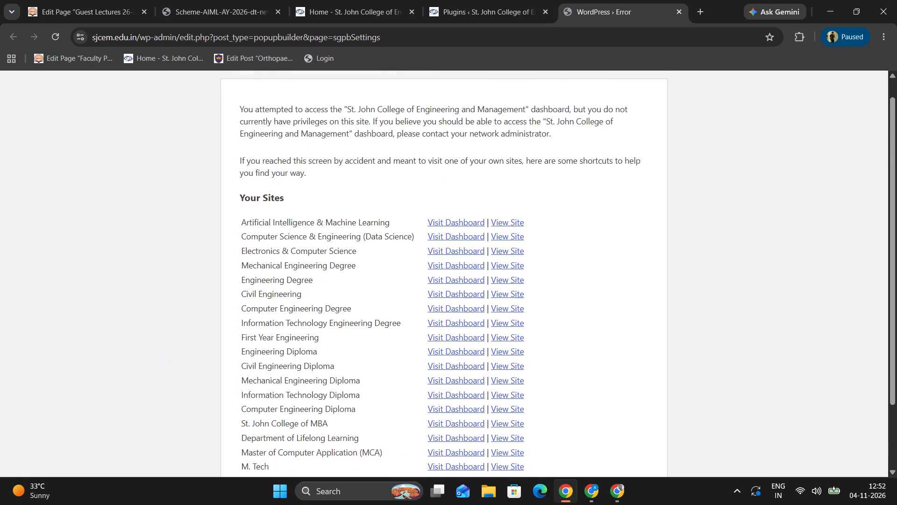
scroll(310, 322, "down", 3)
left_click(676, 13)
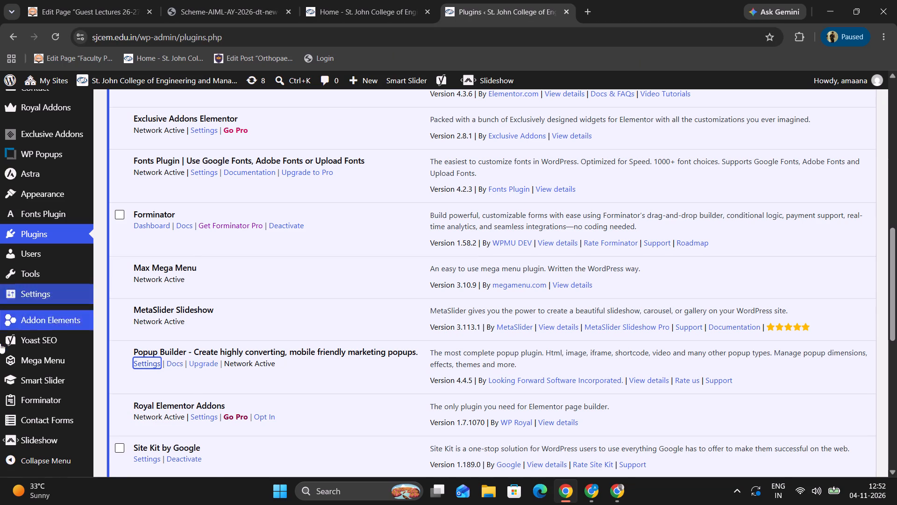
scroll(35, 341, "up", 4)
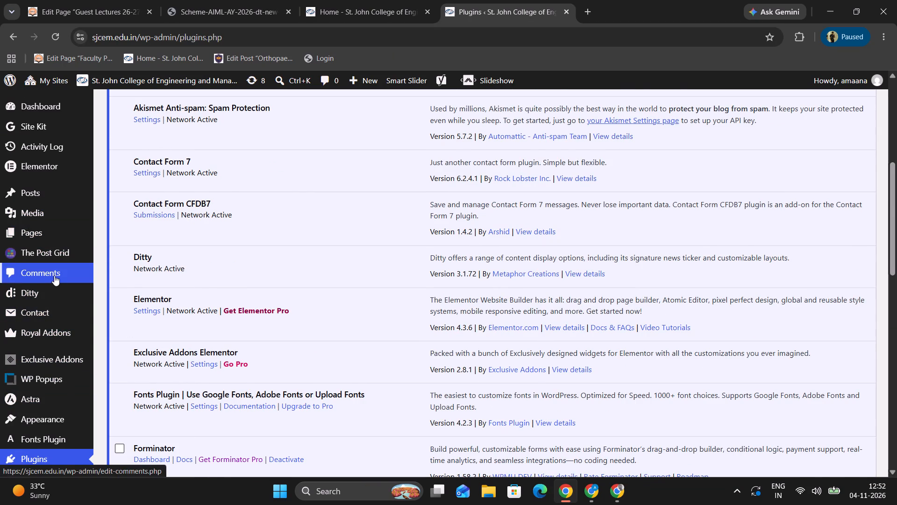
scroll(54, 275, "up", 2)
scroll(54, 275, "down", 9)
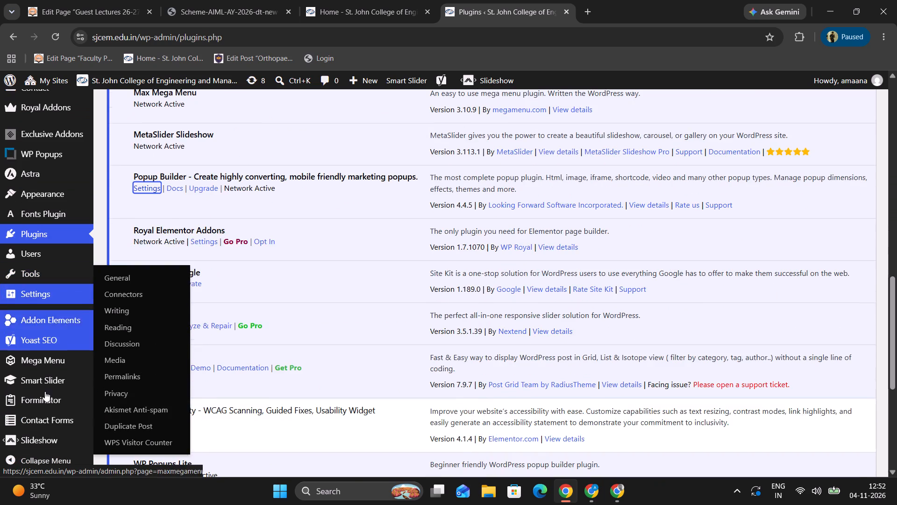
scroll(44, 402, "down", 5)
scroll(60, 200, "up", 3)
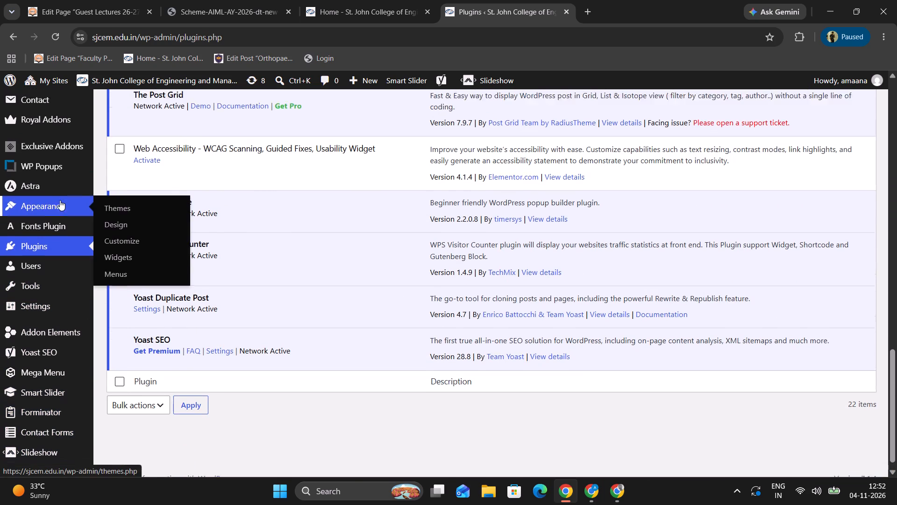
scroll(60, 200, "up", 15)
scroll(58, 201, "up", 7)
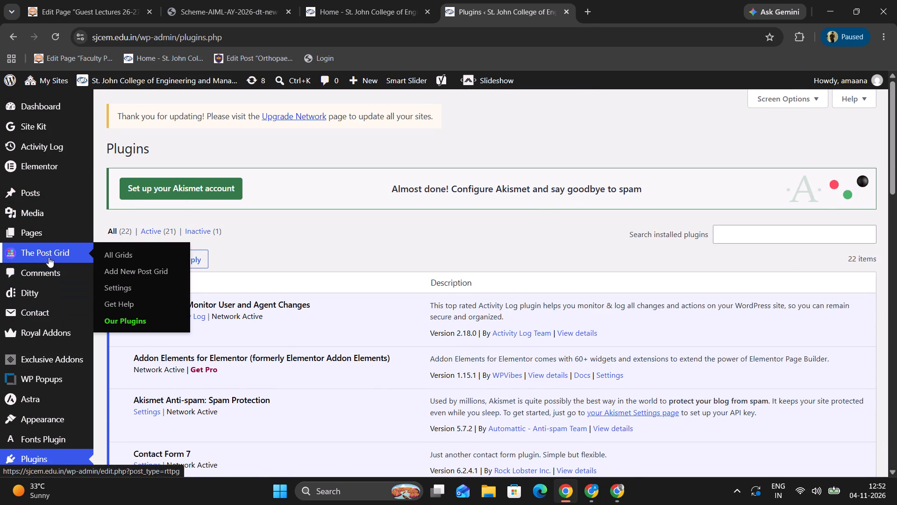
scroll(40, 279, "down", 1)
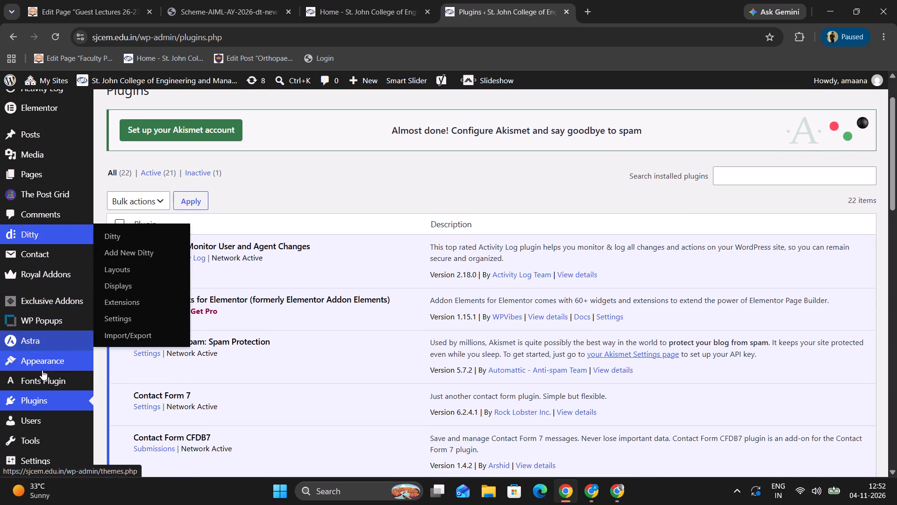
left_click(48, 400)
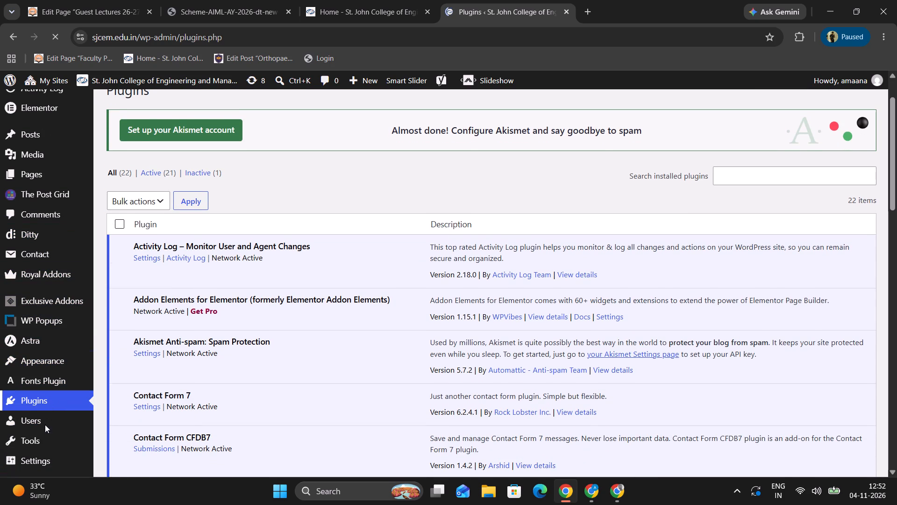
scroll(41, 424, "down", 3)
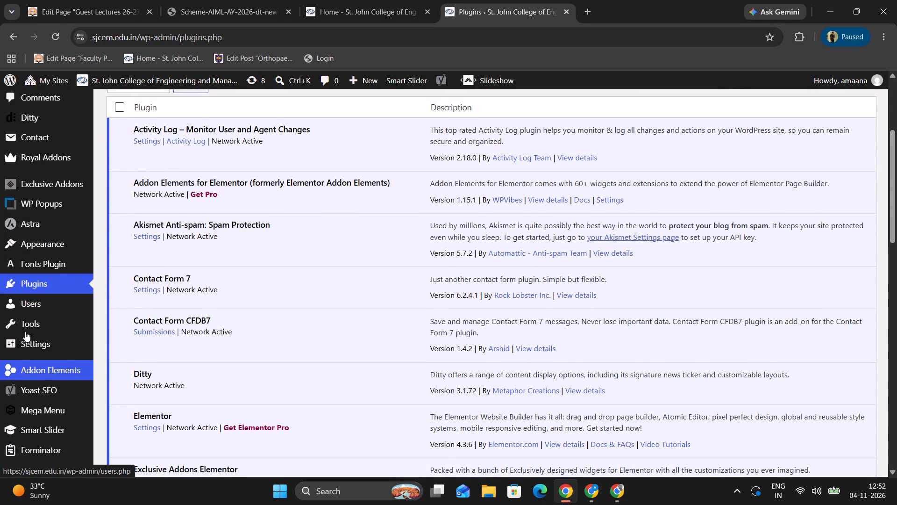
Open the Add User form from the site's Users page and begin the Email or Username entry under Add Existing User.
left_click(22, 299)
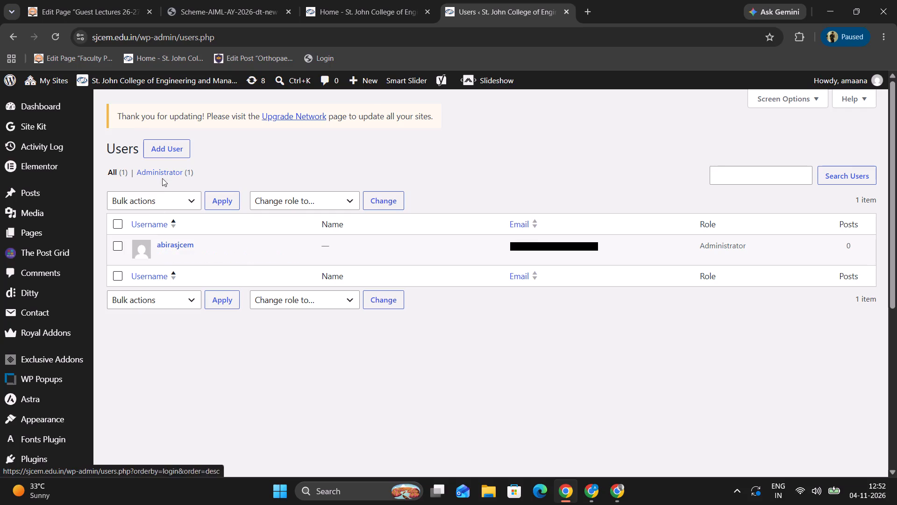
left_click(161, 151)
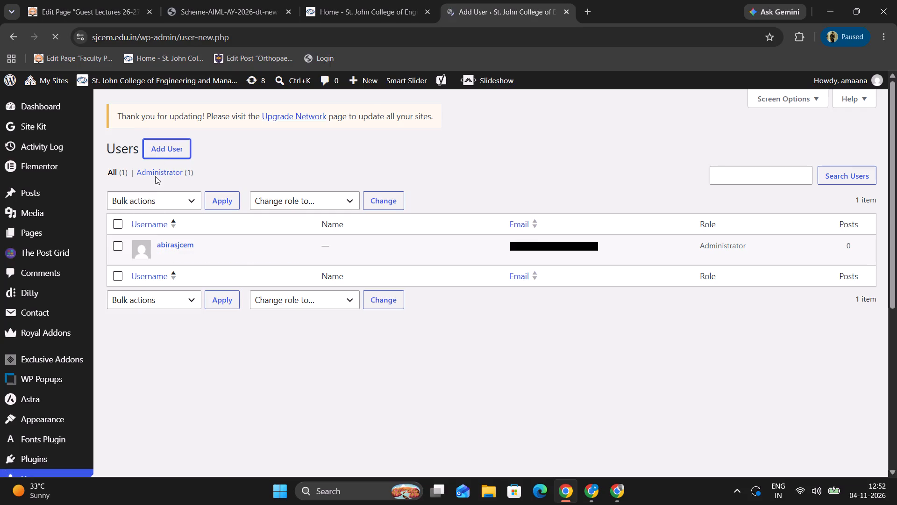
left_click(283, 232)
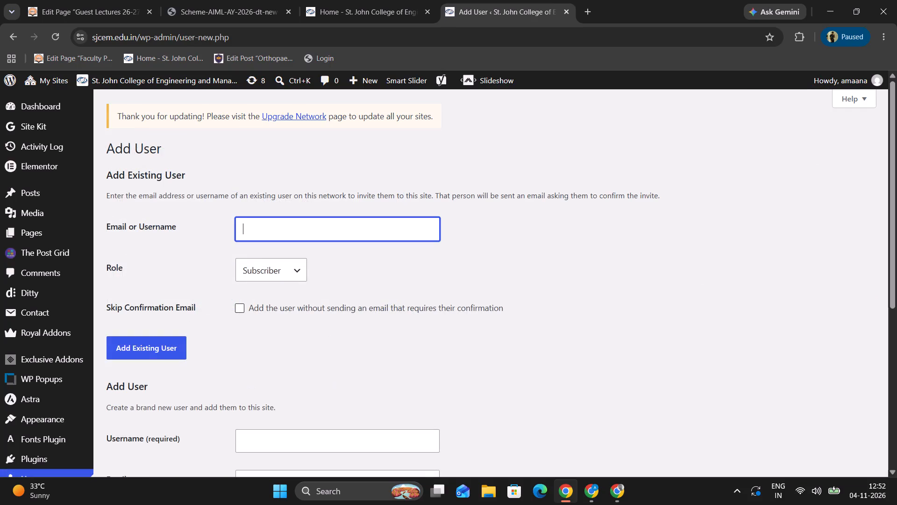
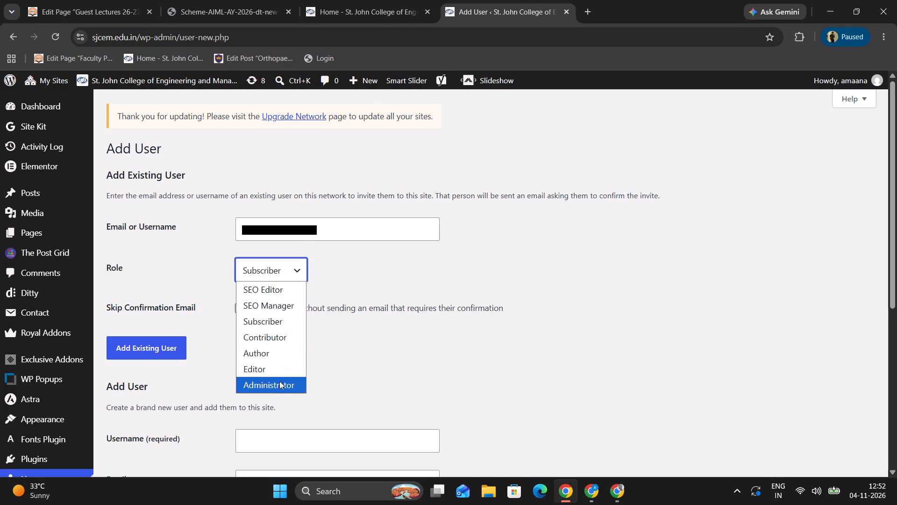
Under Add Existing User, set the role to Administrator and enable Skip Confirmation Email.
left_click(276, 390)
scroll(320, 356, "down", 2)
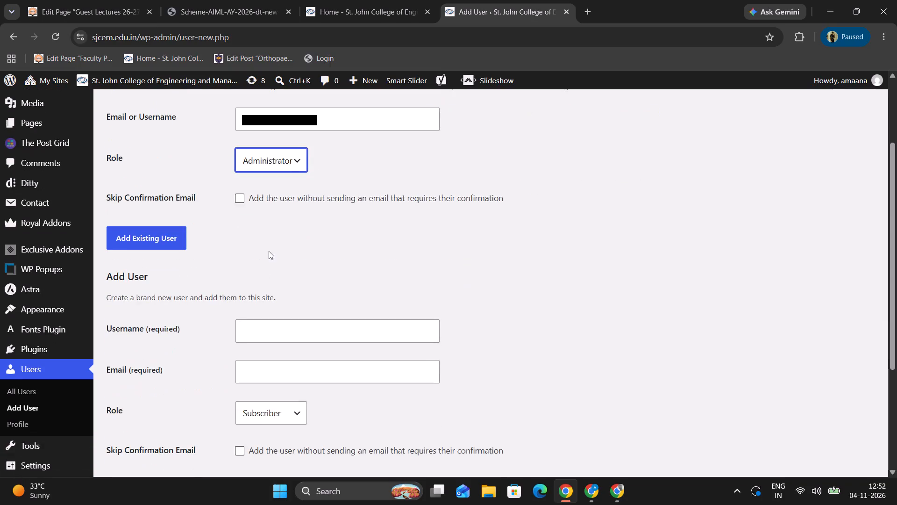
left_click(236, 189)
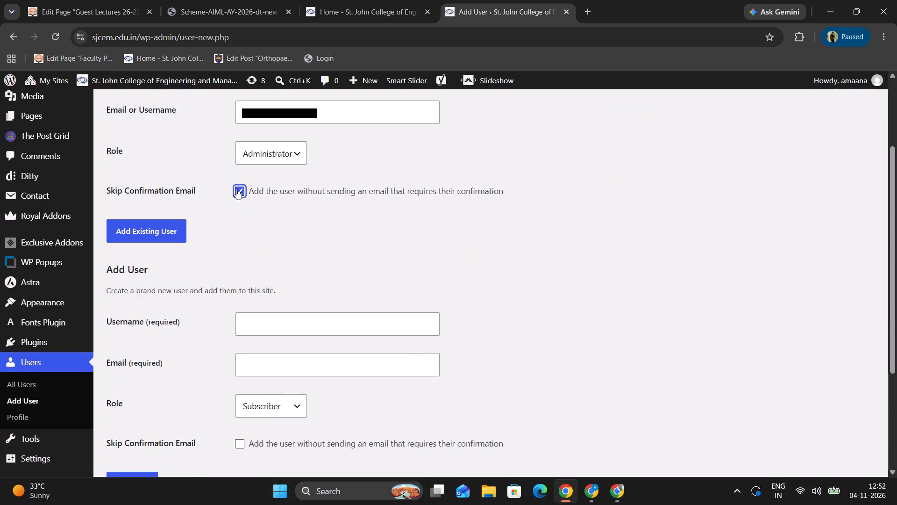
left_click(287, 331)
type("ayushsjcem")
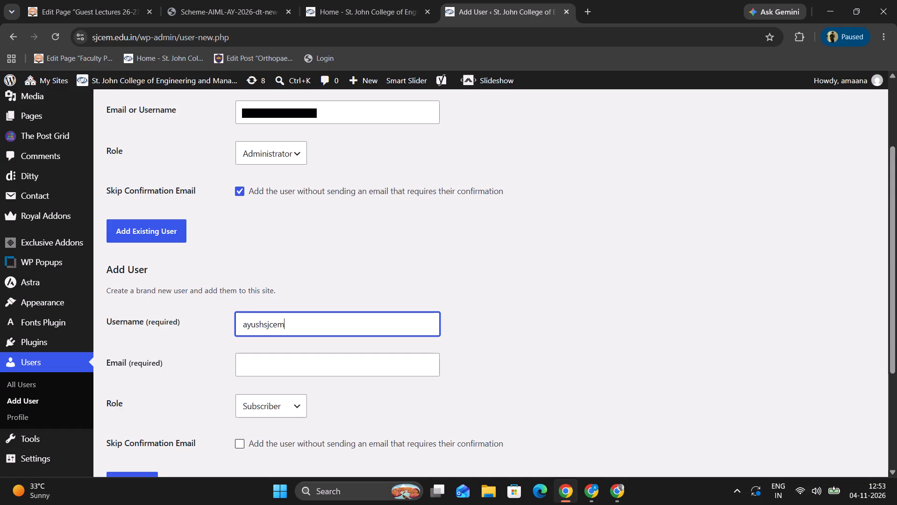
left_click(310, 362)
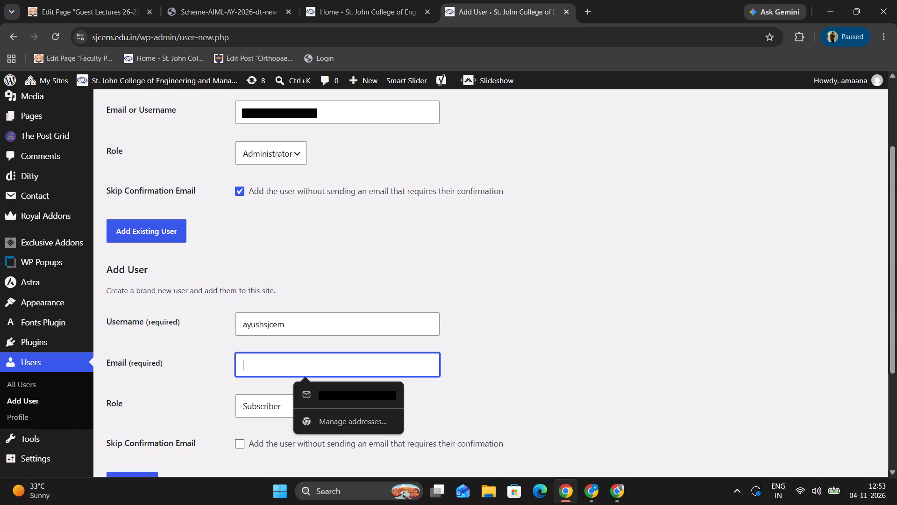
type("ayush")
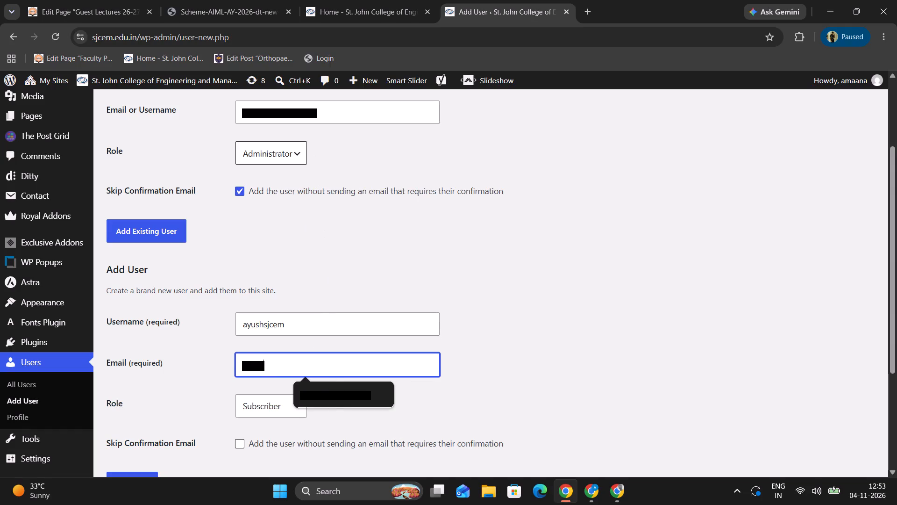
left_click(332, 402)
left_click(289, 414)
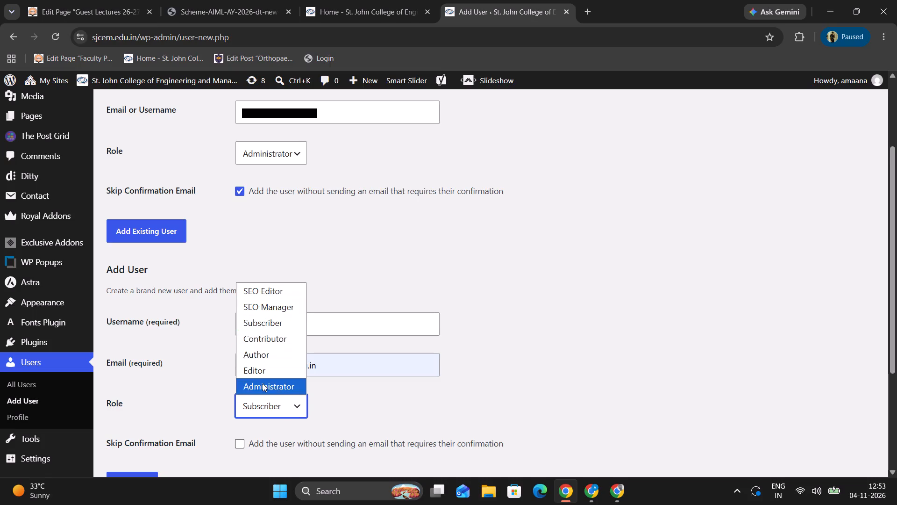
left_click(263, 384)
scroll(292, 274, "up", 3)
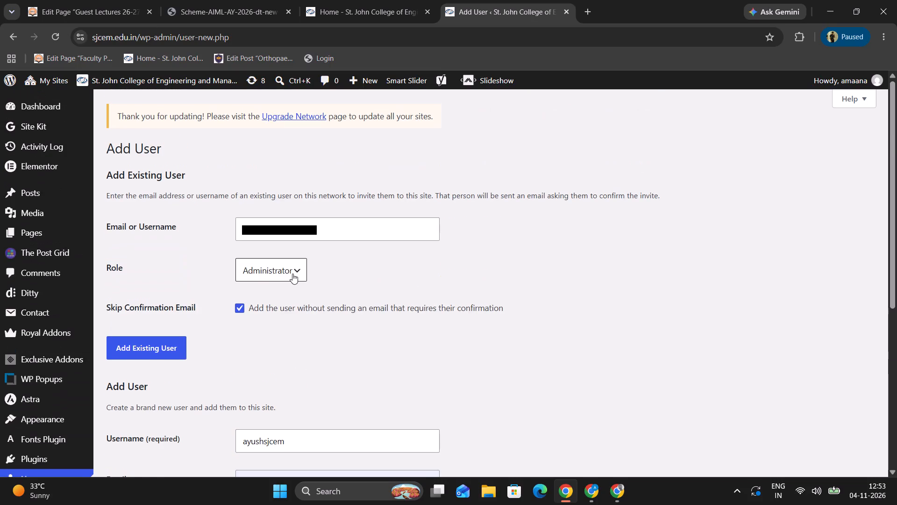
scroll(281, 315, "down", 6)
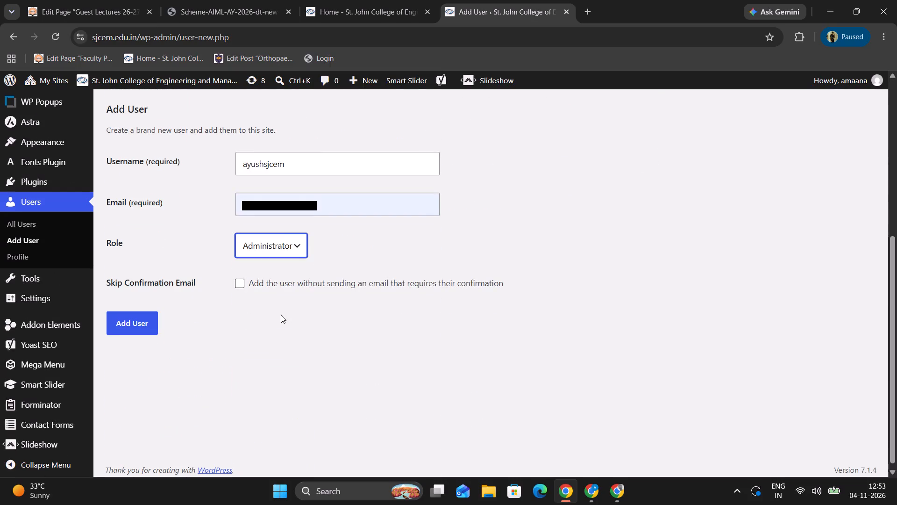
left_click(243, 281)
scroll(240, 269, "up", 4)
scroll(240, 281, "down", 4)
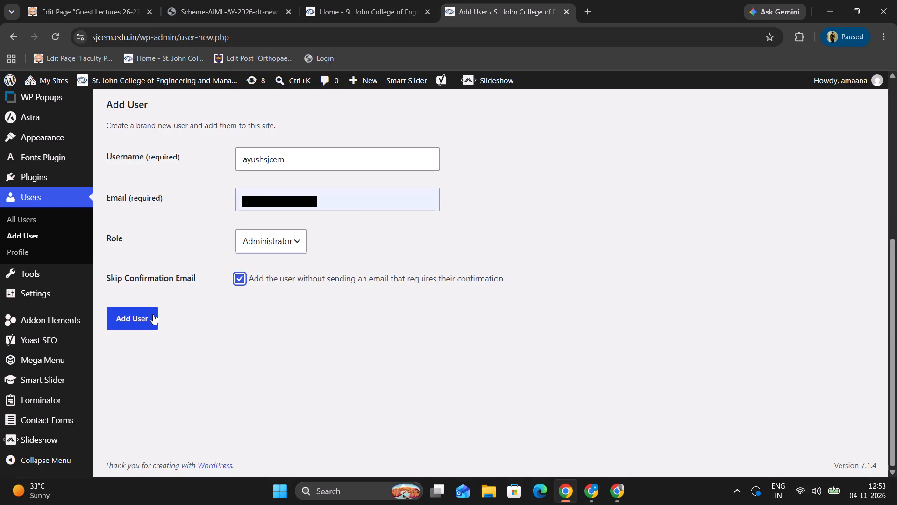
left_click(140, 312)
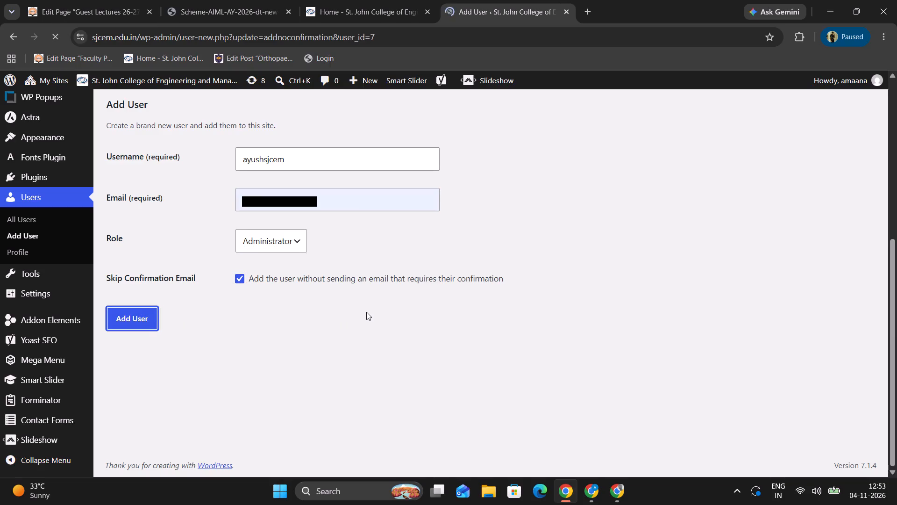
scroll(56, 299, "down", 1)
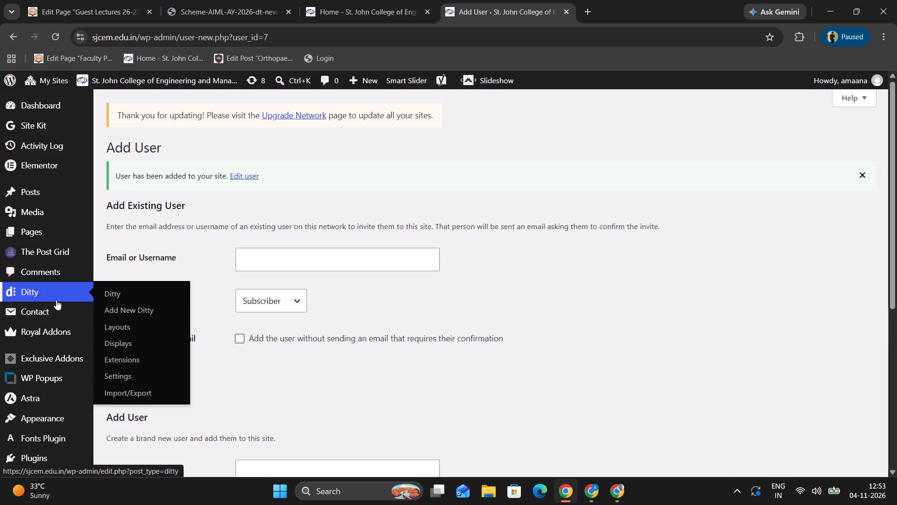
scroll(56, 300, "down", 3)
left_click(36, 269)
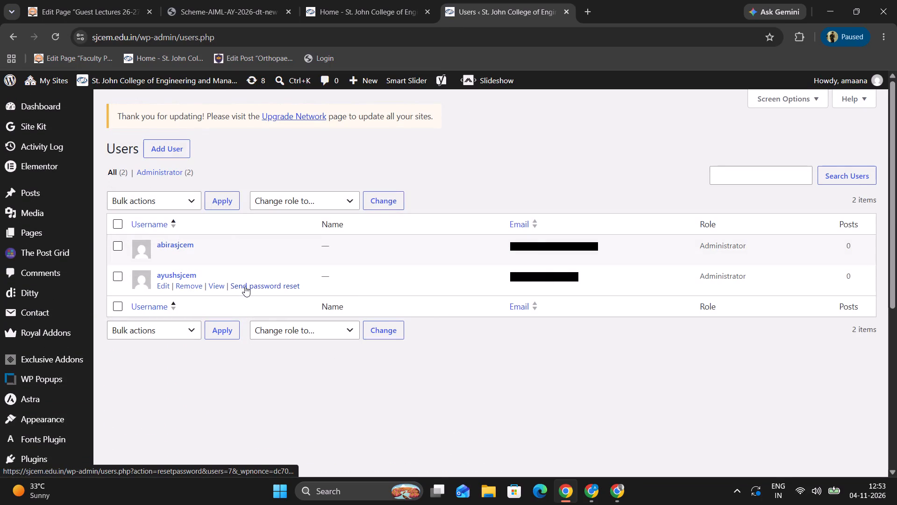
left_click(164, 288)
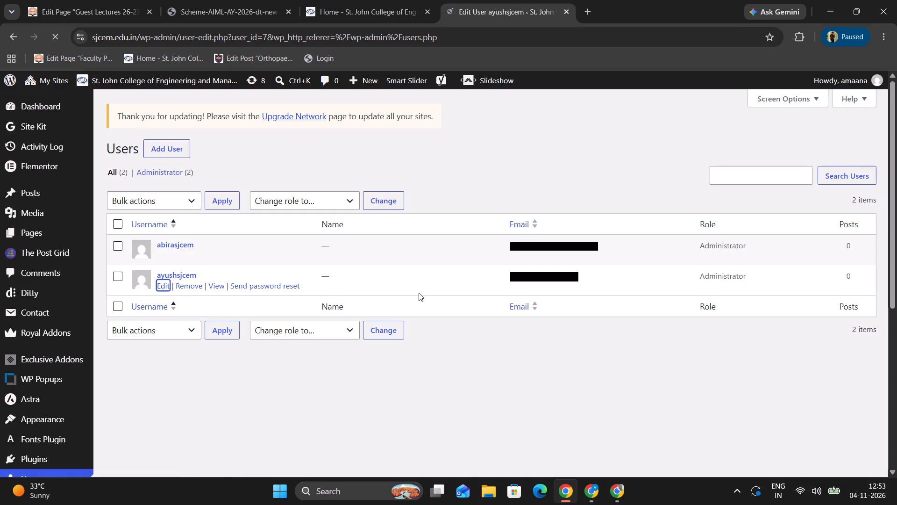
Look through the user's whole edit page, including the profile fields, account management and password options.
scroll(346, 257, "down", 10)
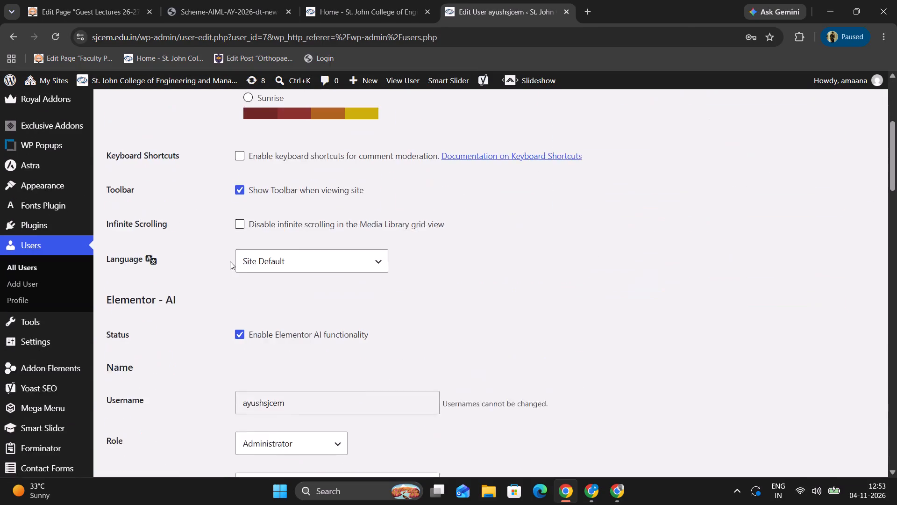
scroll(230, 261, "down", 15)
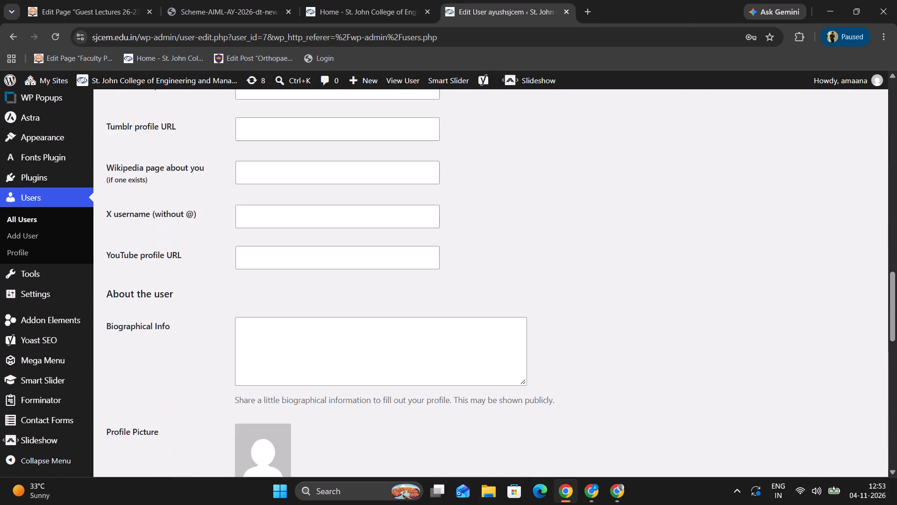
scroll(262, 269, "down", 7)
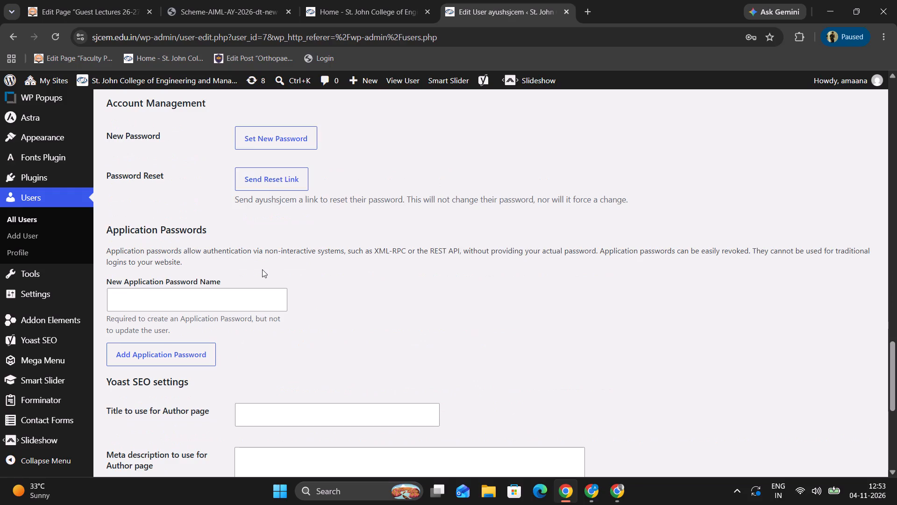
scroll(262, 269, "down", 7)
scroll(262, 269, "up", 16)
scroll(264, 269, "up", 19)
scroll(257, 179, "down", 4)
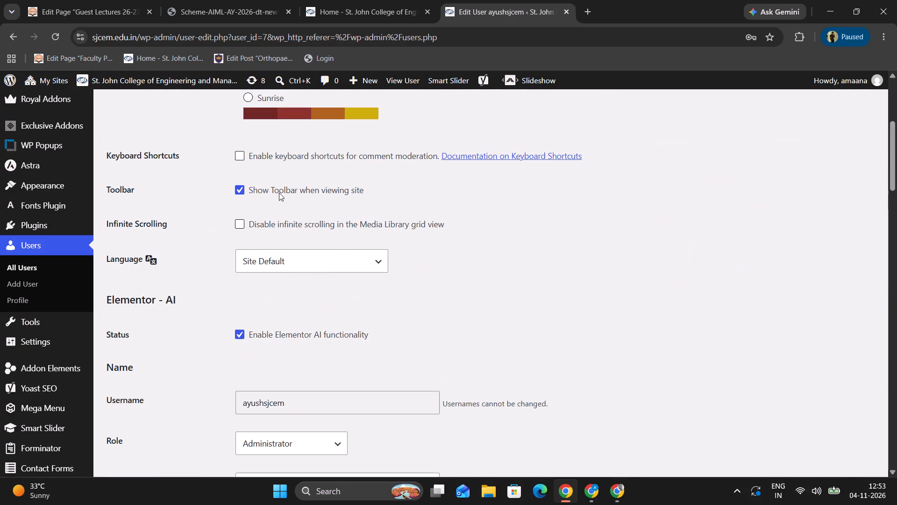
scroll(332, 245, "down", 1)
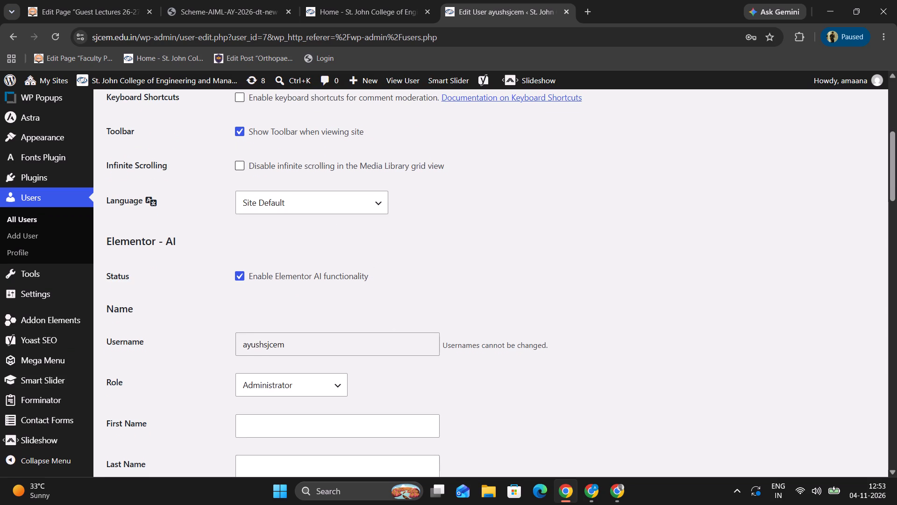
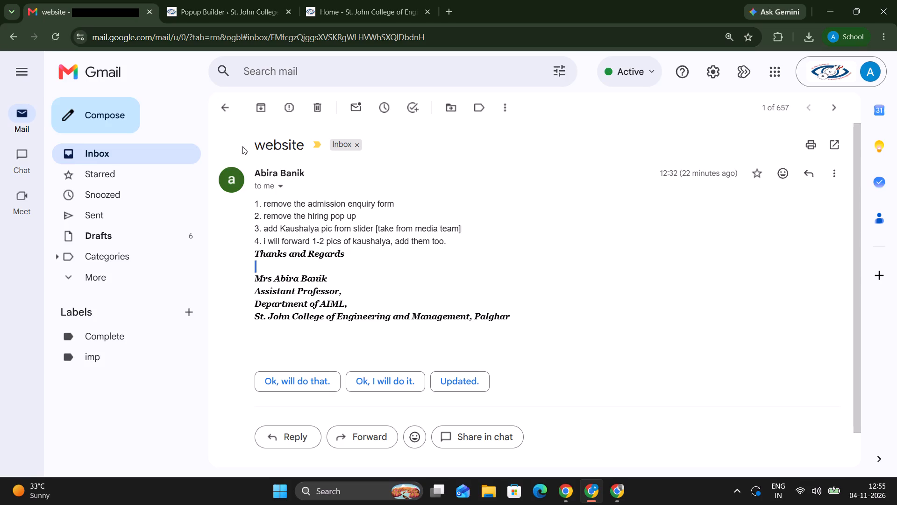
Switch from the email to the other Chrome window, where the site's Edit User page is open.
left_click(575, 494)
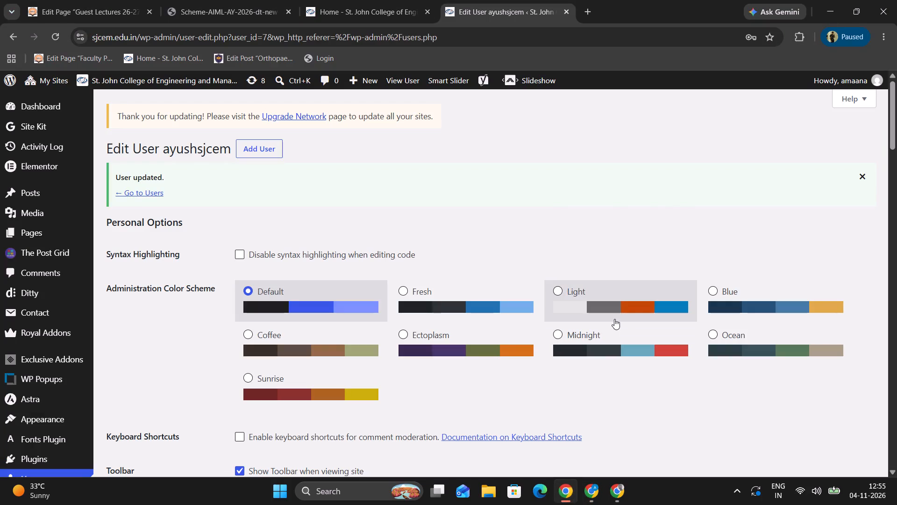
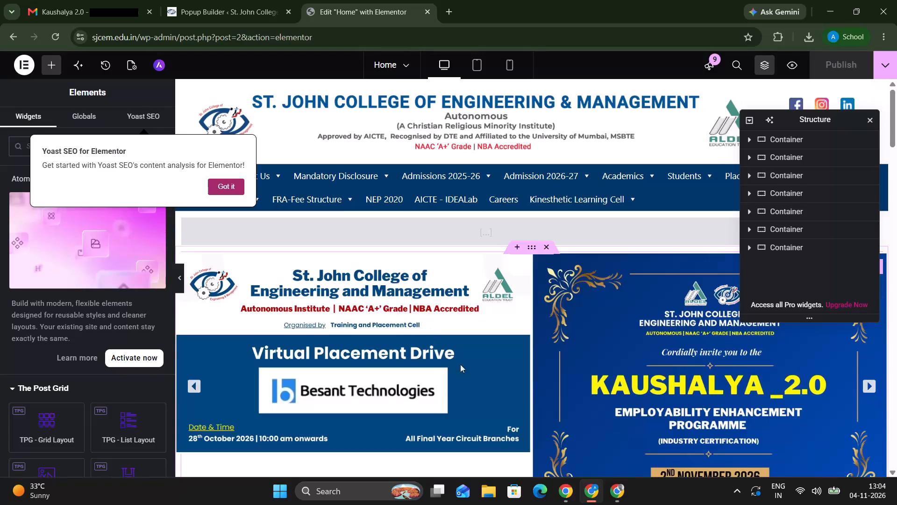
Upload the two WhatsApp Image 2026-11-04 at 12.33.42 PM photos from Downloads and add them to the home page image carousel's gallery.
scroll(542, 392, "down", 2)
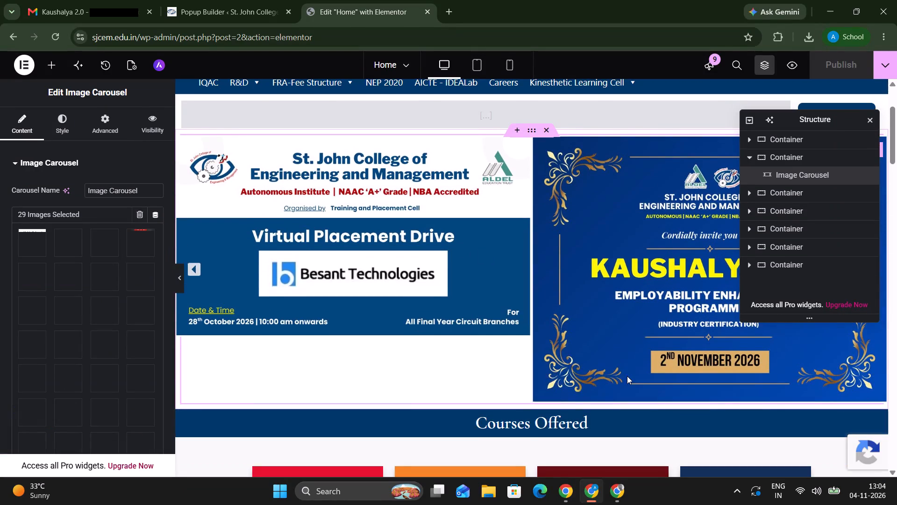
scroll(627, 376, "up", 2)
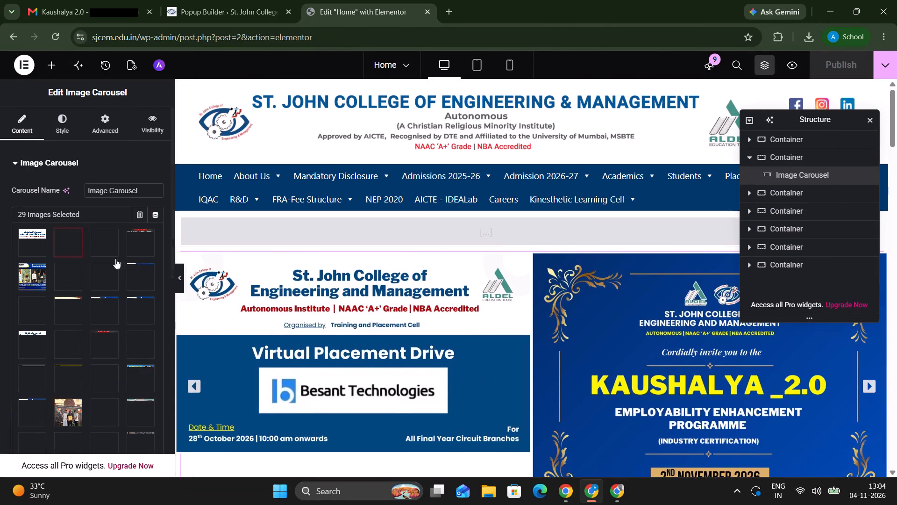
left_click(82, 273)
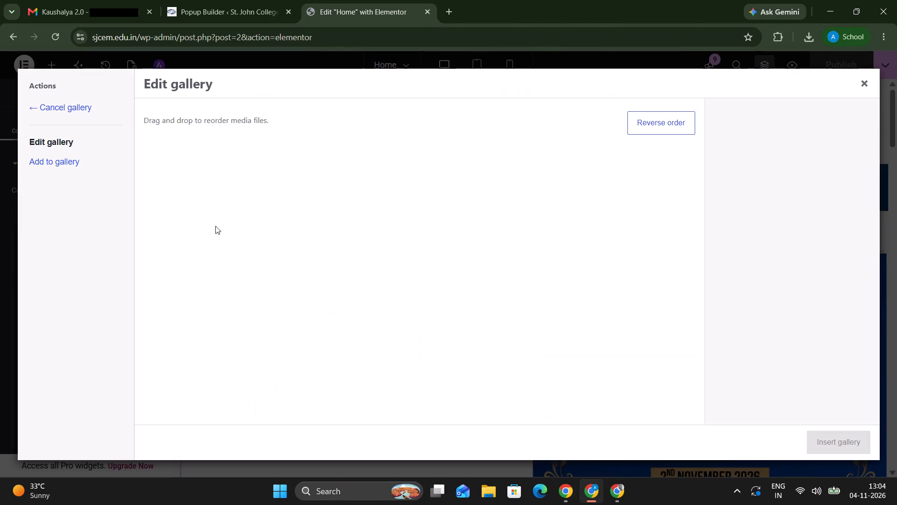
left_click(81, 164)
left_click(236, 108)
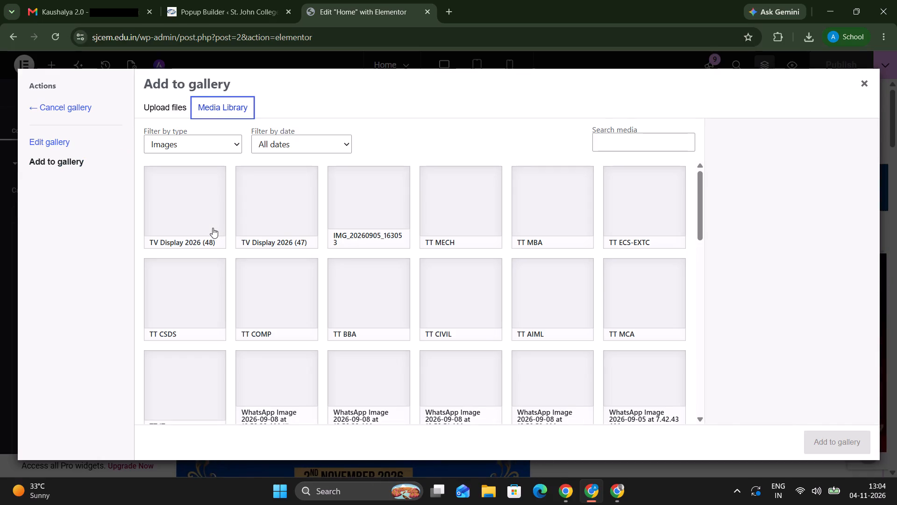
left_click(161, 107)
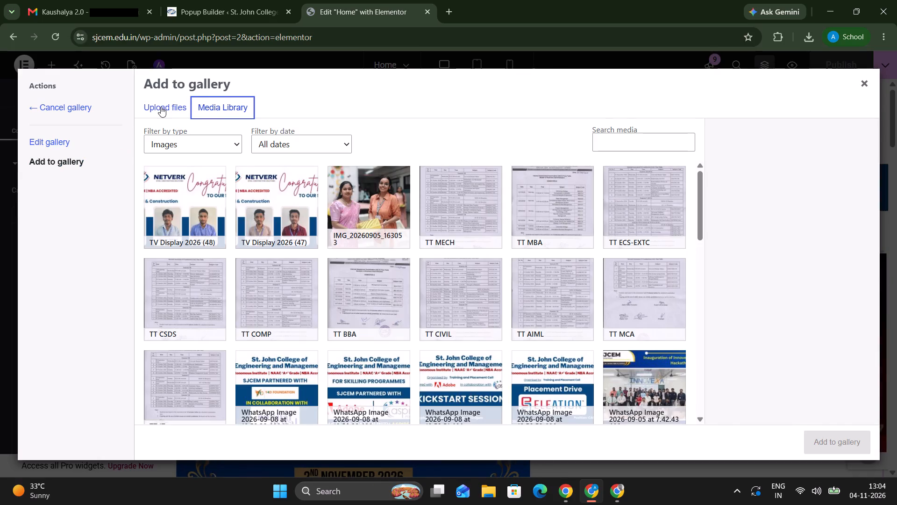
left_click(486, 269)
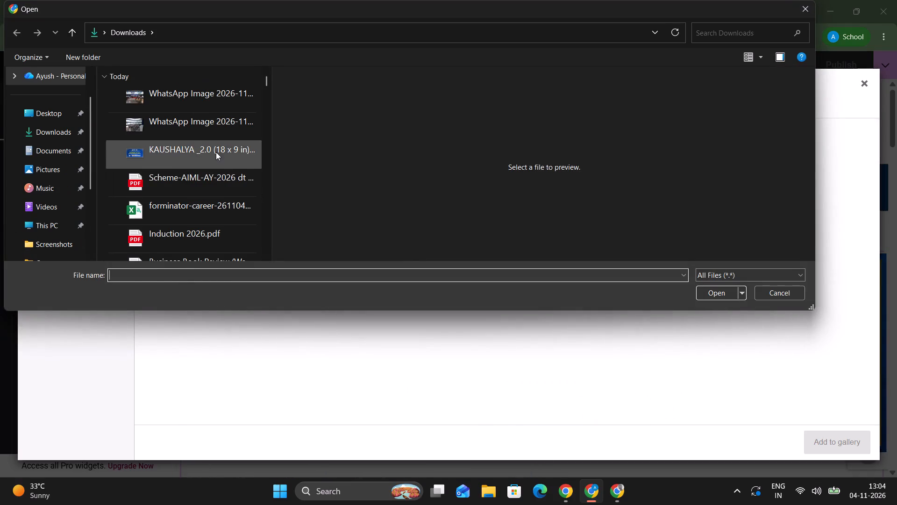
left_click(223, 133)
left_click(223, 100, "shift")
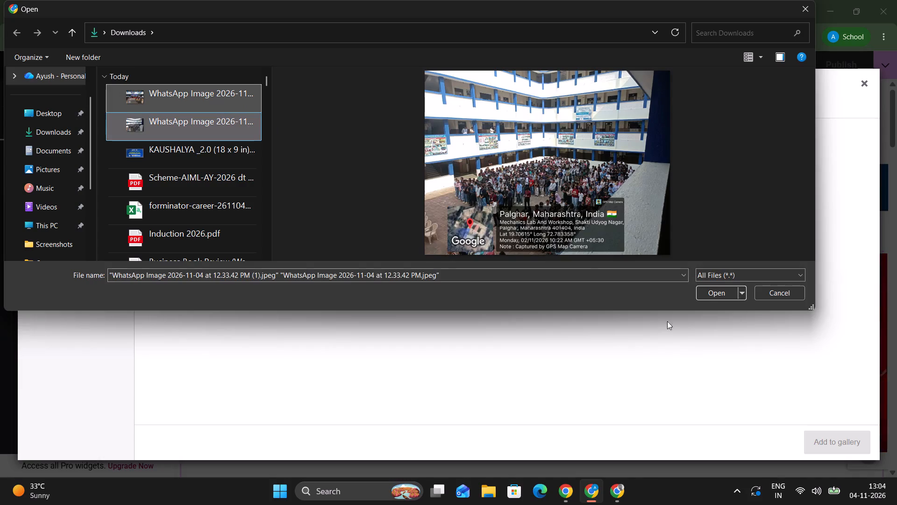
left_click(706, 294)
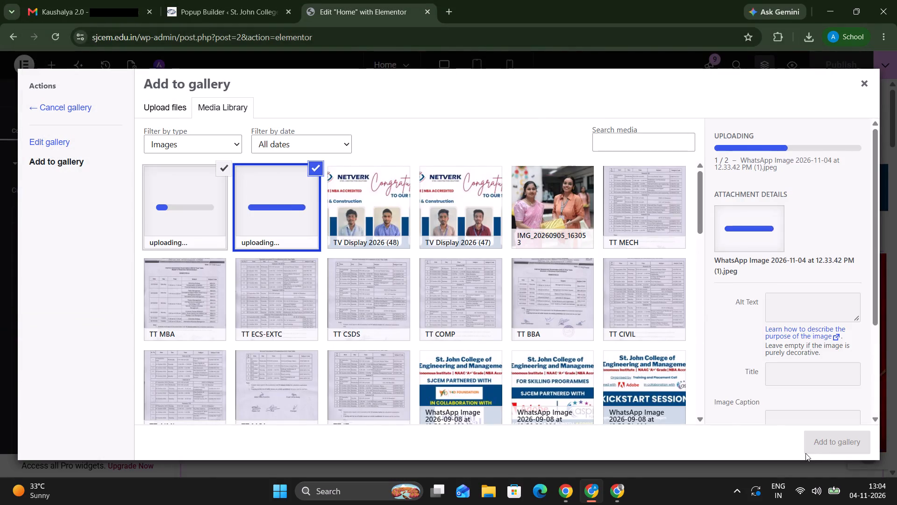
left_click(823, 443)
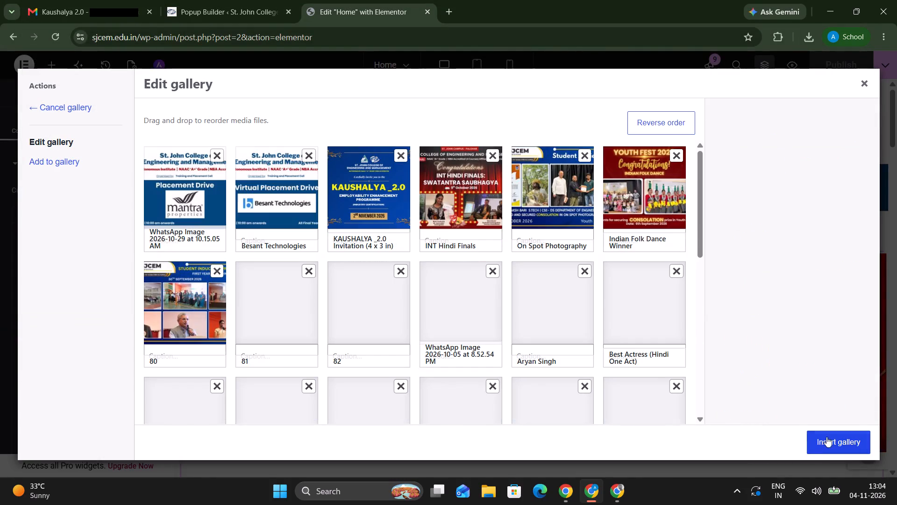
Reorder the gallery so WhatsApp Image 2026-11-04 at 12.33.42 PM comes first and its (1) version second.
scroll(519, 352, "down", 14)
left_click_drag(647, 246, 339, 208)
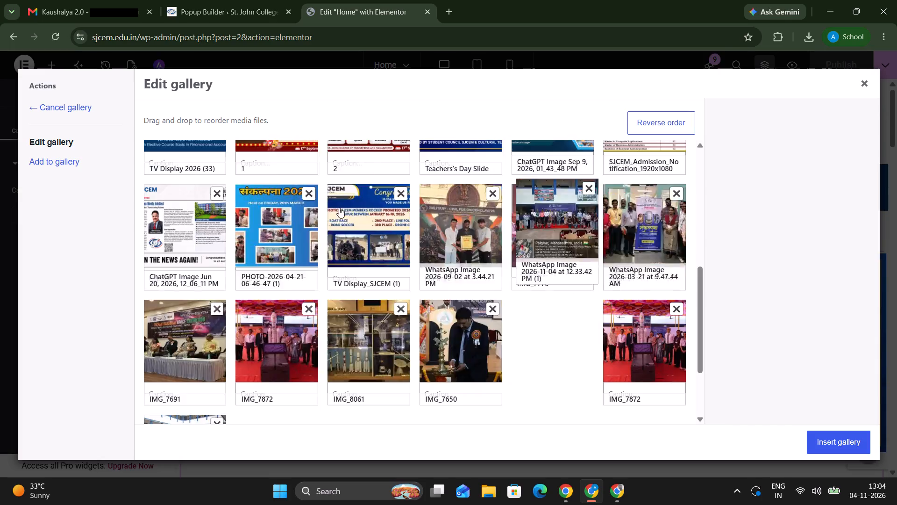
left_click_drag(339, 208, 196, 182)
scroll(402, 263, "down", 7)
left_click_drag(192, 369, 191, 164)
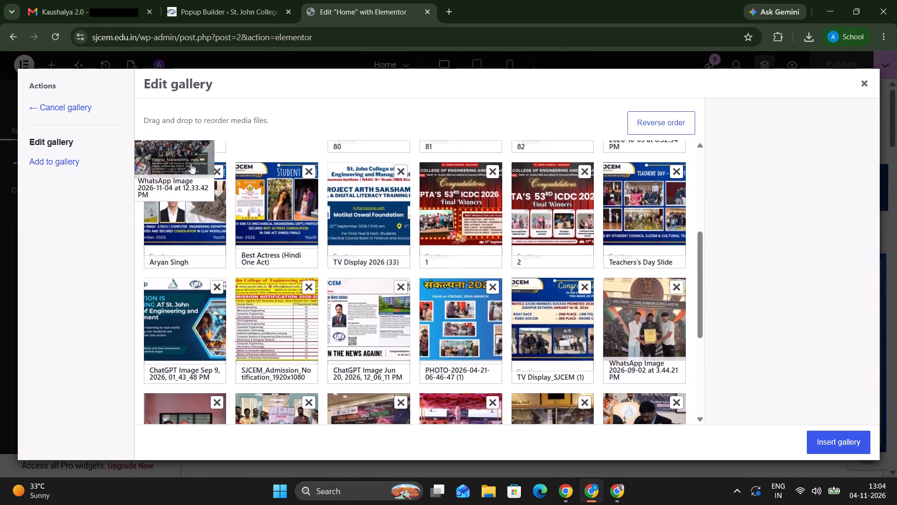
left_click_drag(191, 164, 173, 171)
Remove the Mantra Properties placement drive image, WhatsApp Image 2026-10-29 at 10.15.05 AM, from the carousel gallery.
scroll(193, 181, "up", 3)
scroll(398, 244, "up", 2)
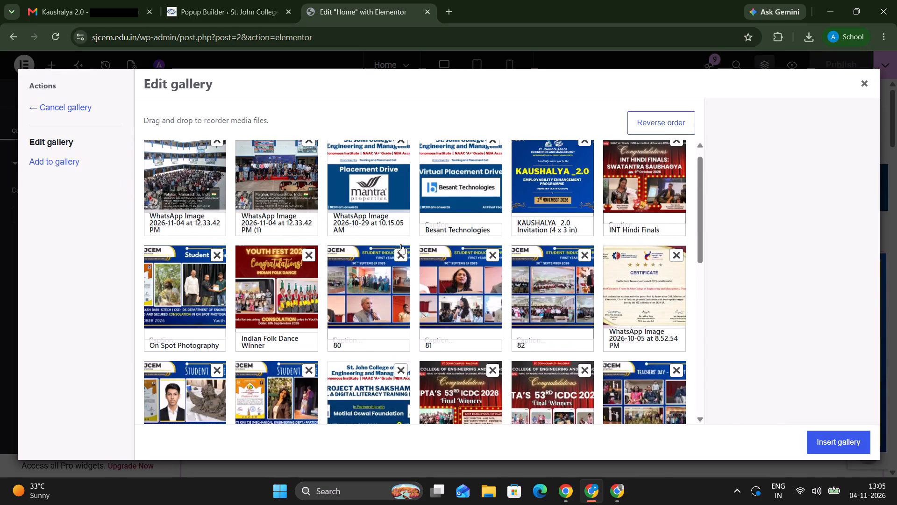
scroll(400, 244, "up", 2)
left_click(396, 152)
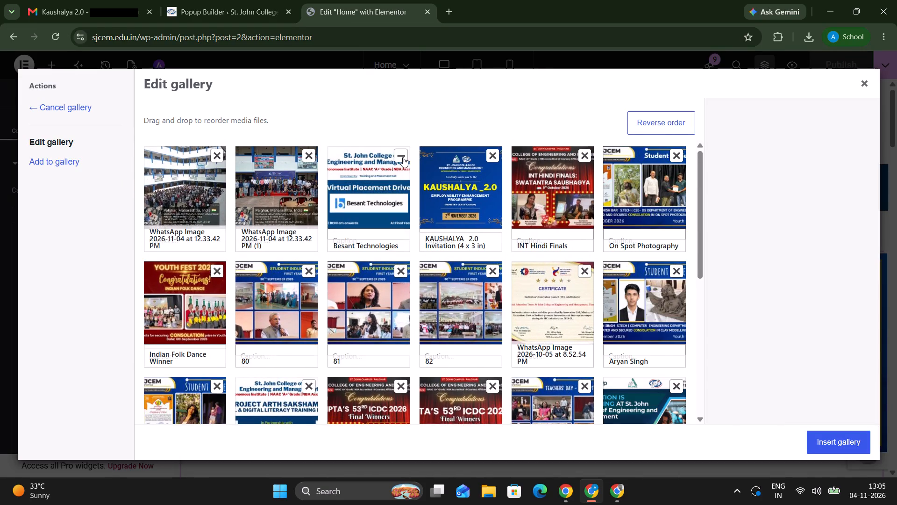
left_click(403, 157)
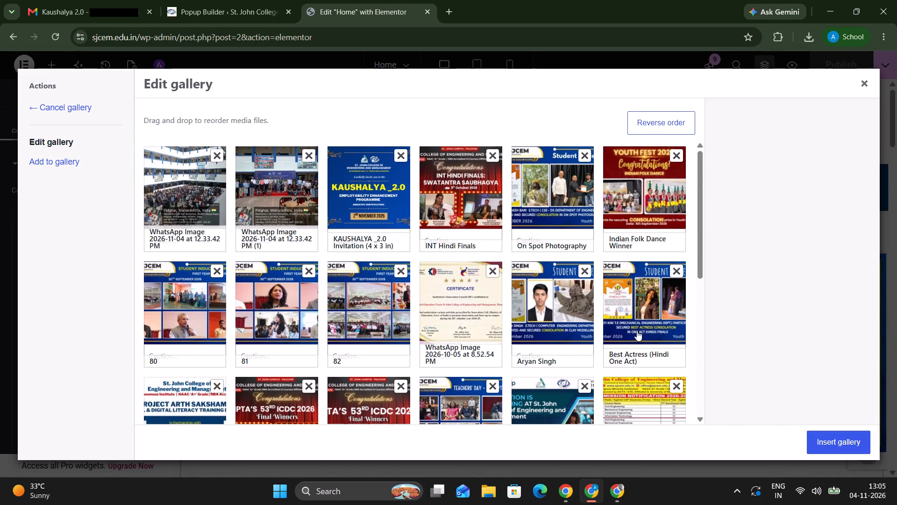
scroll(566, 331, "down", 3)
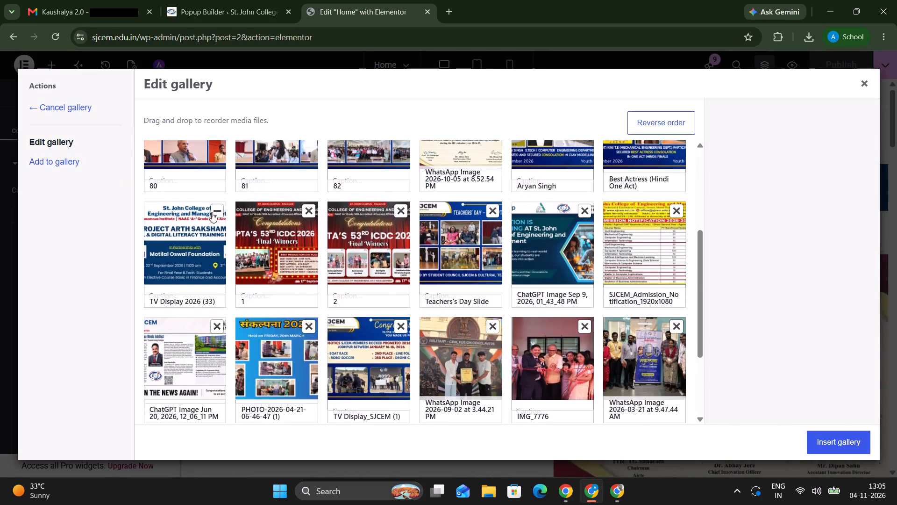
left_click(212, 212)
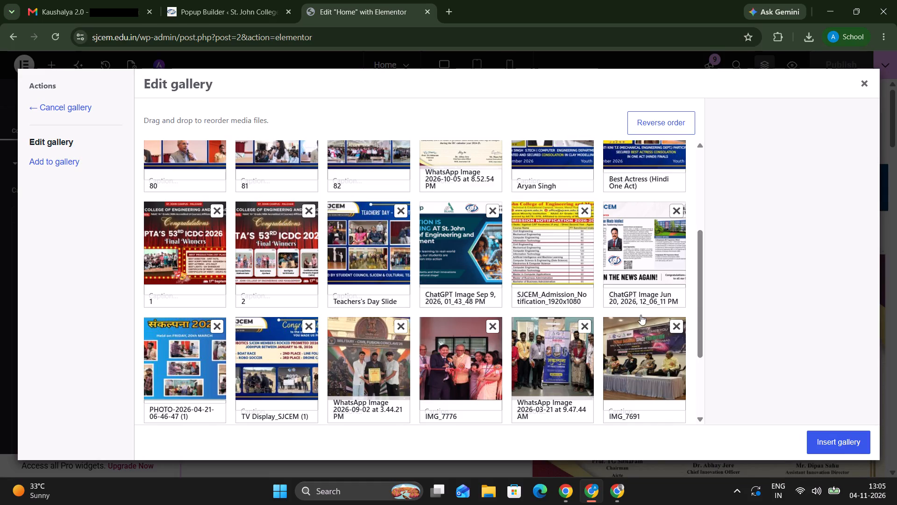
left_click(214, 323)
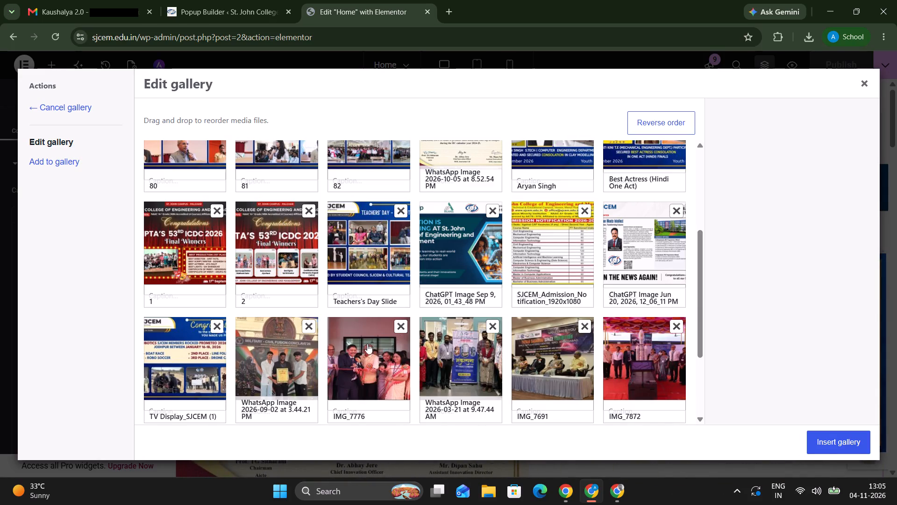
Remove the two 53rd ICDC 2026 Final Winners images, titled 2 and 1, from the gallery.
scroll(381, 375, "down", 2)
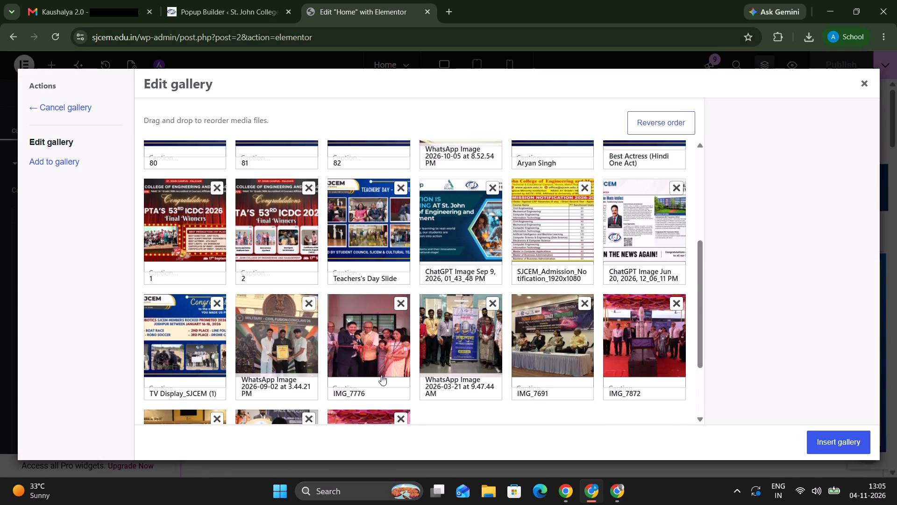
scroll(235, 249, "up", 2)
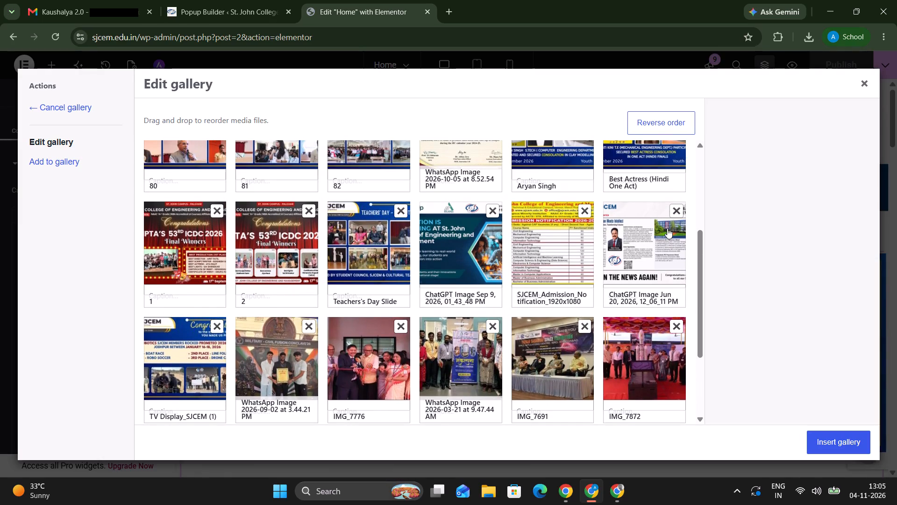
scroll(514, 239, "up", 1)
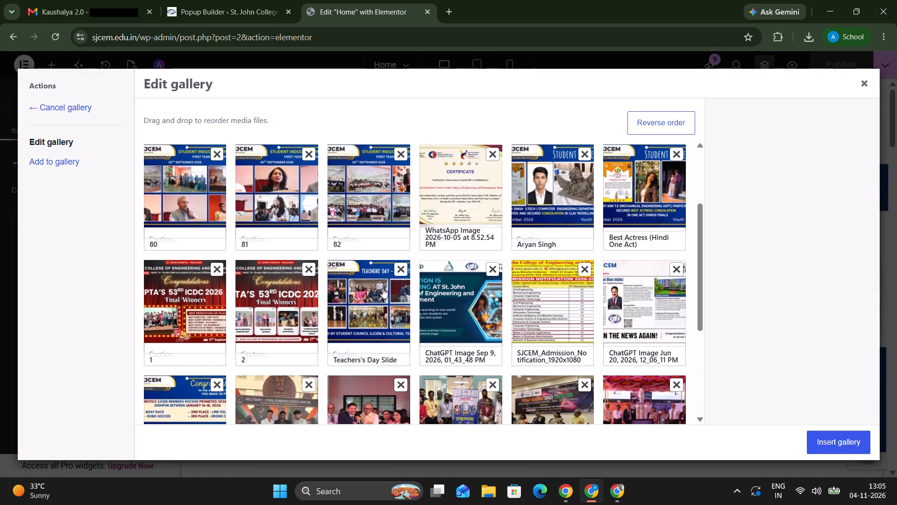
left_click(308, 268)
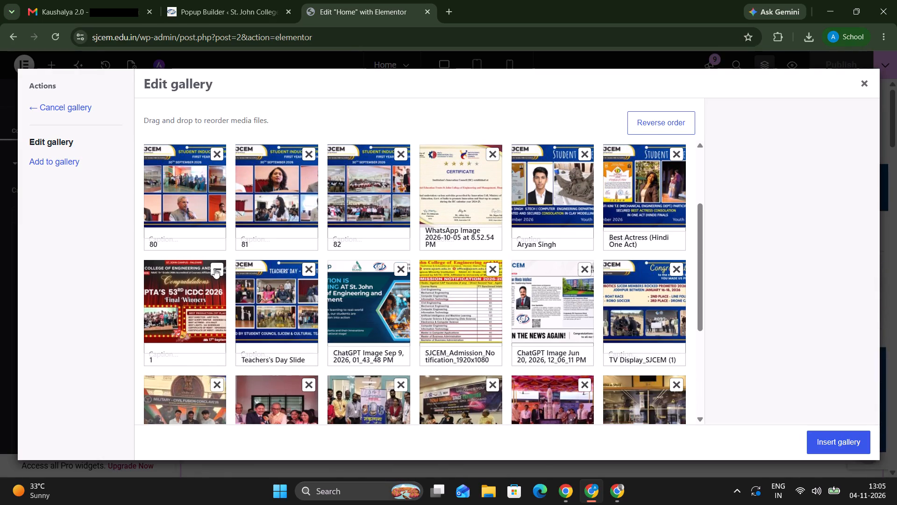
left_click(214, 268)
Remove the Best Actress (Hindi One Act), clay modelling consolation and Indian Folk Dance Winner images, and insert the updated gallery into the carousel.
scroll(640, 291, "up", 2)
left_click(673, 270)
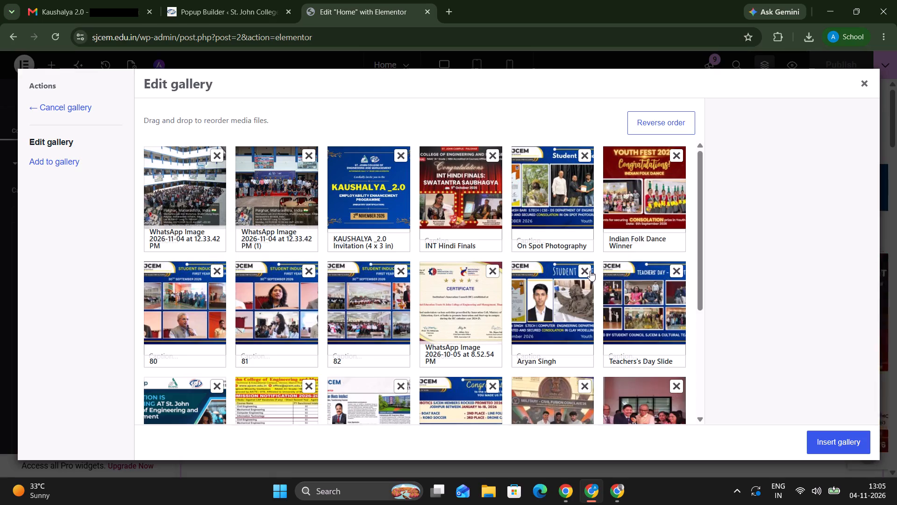
left_click(581, 271)
scroll(596, 316, "up", 3)
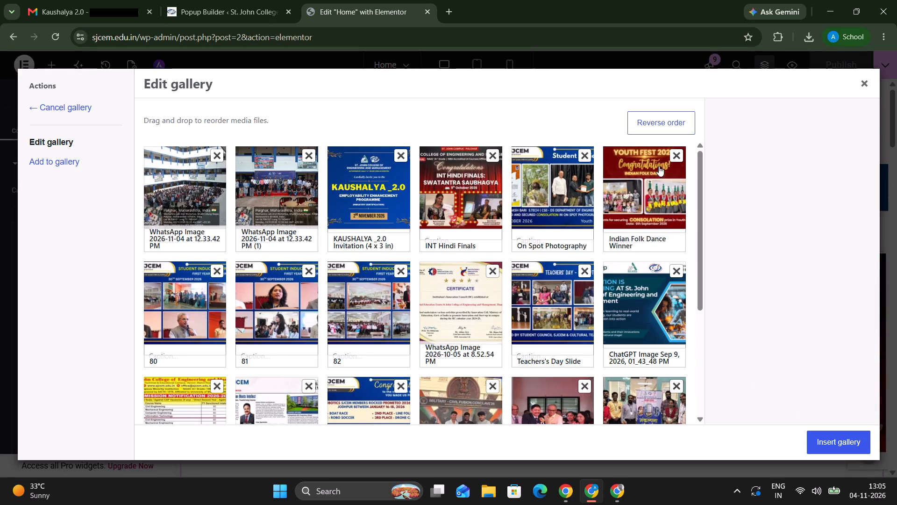
left_click(673, 156)
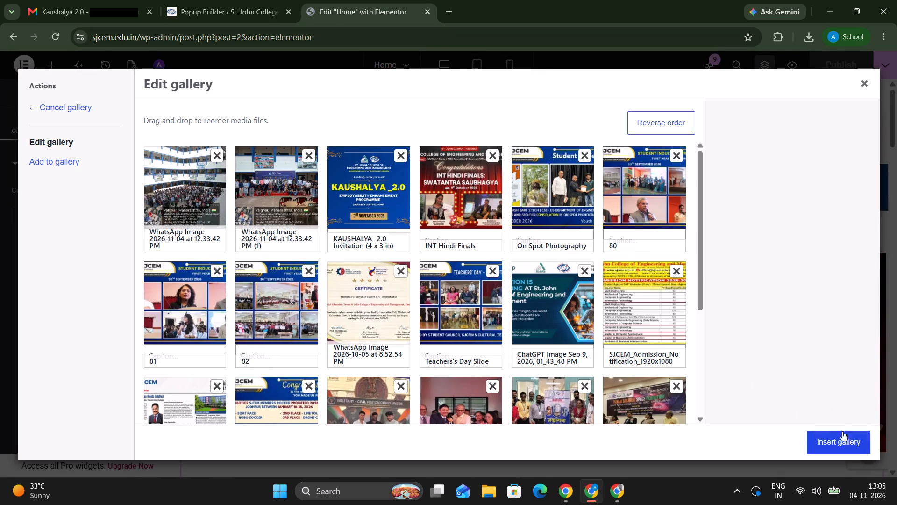
left_click(855, 439)
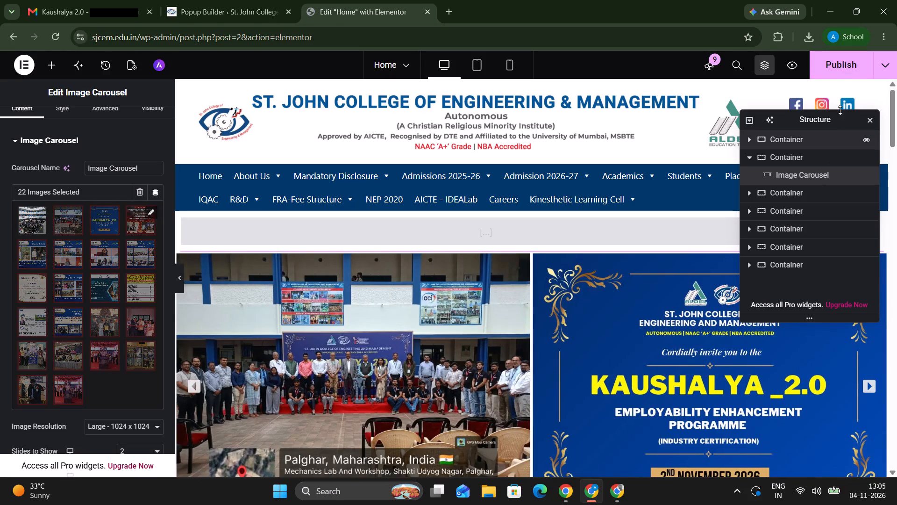
Publish the home page with the updated image carousel.
left_click(832, 65)
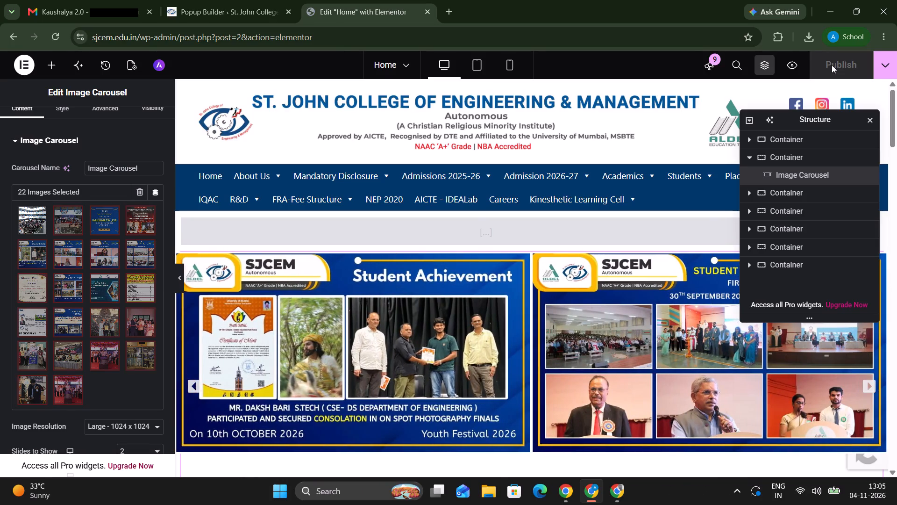
Leave the editor for the live home page and copy its web address, sjcem.edu.in.
left_click(7, 39)
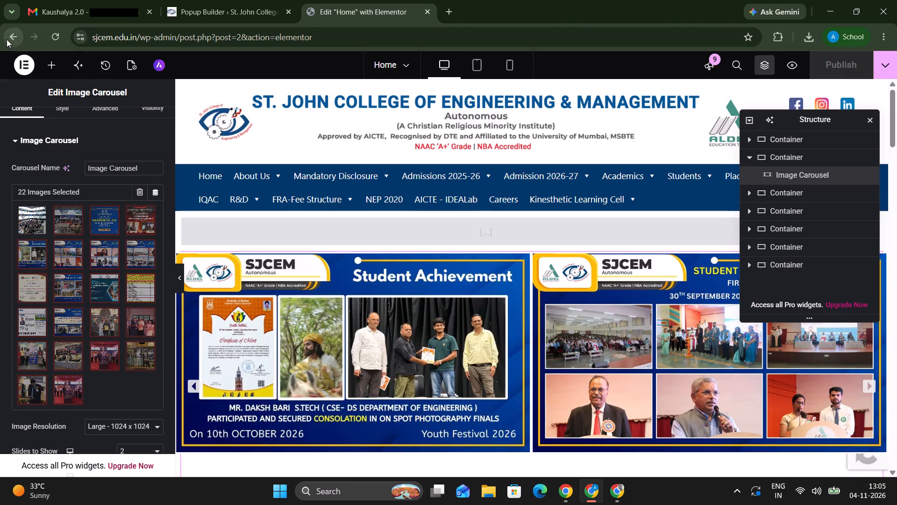
left_click(144, 43)
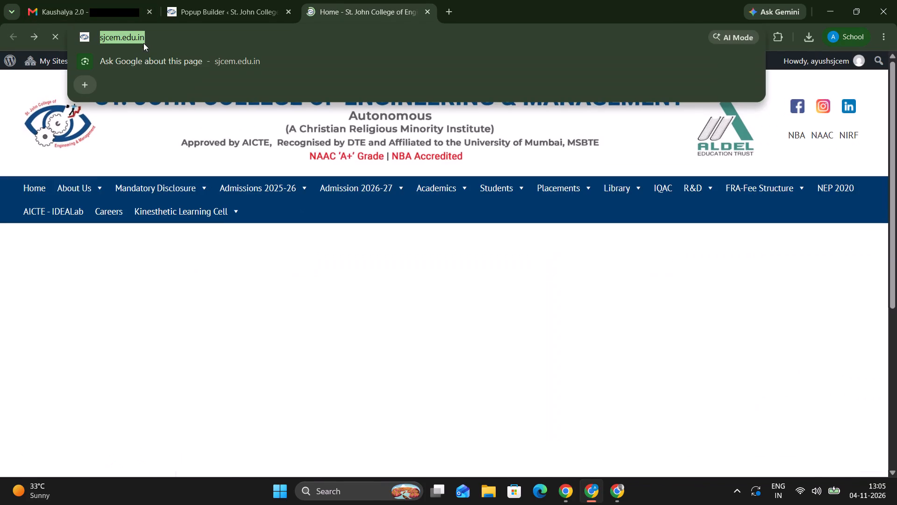
right_click(144, 43)
right_click(142, 38)
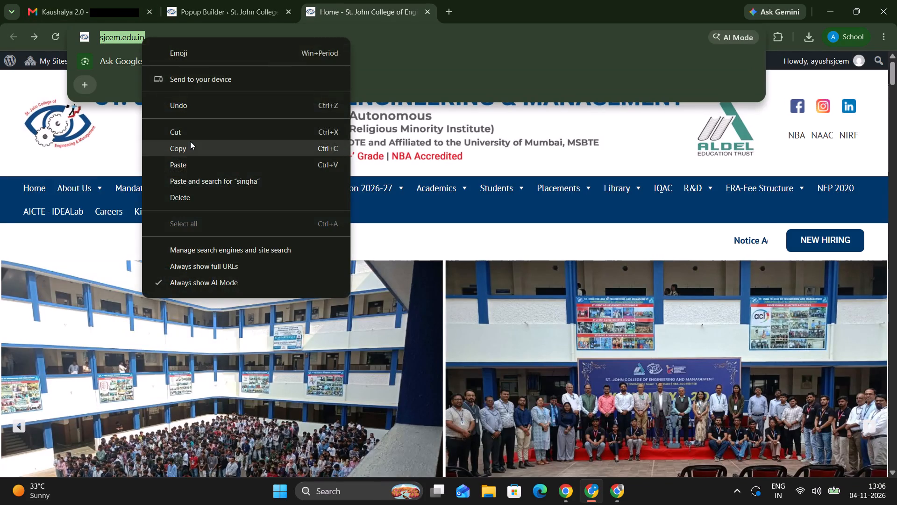